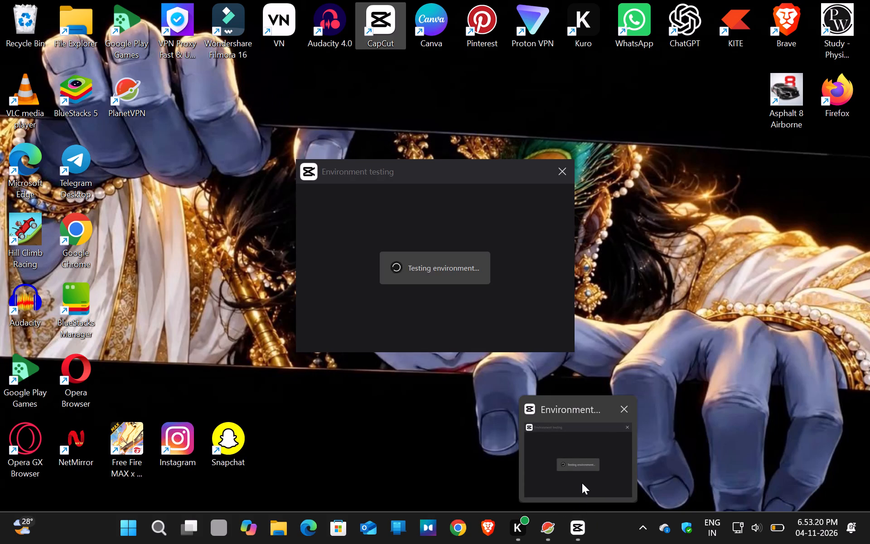
Switch to the CapCut video editor that is starting up.
double_click(577, 529)
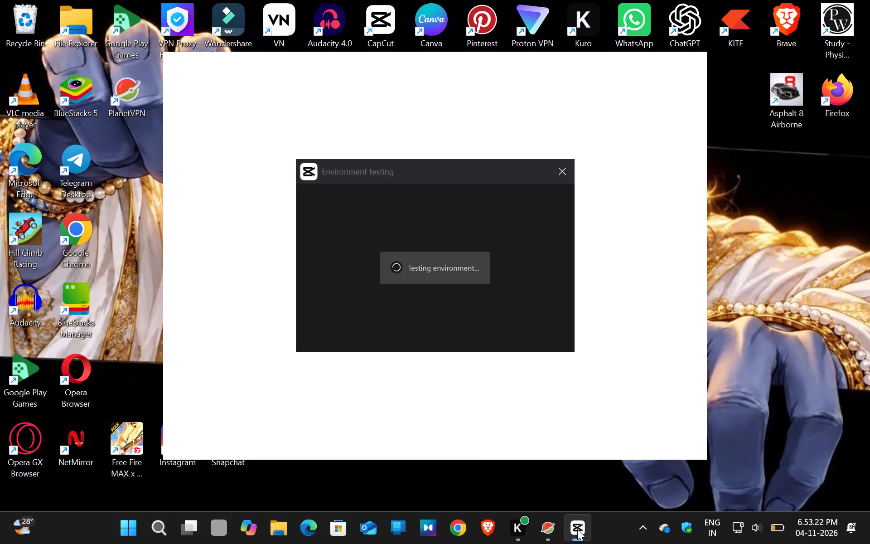
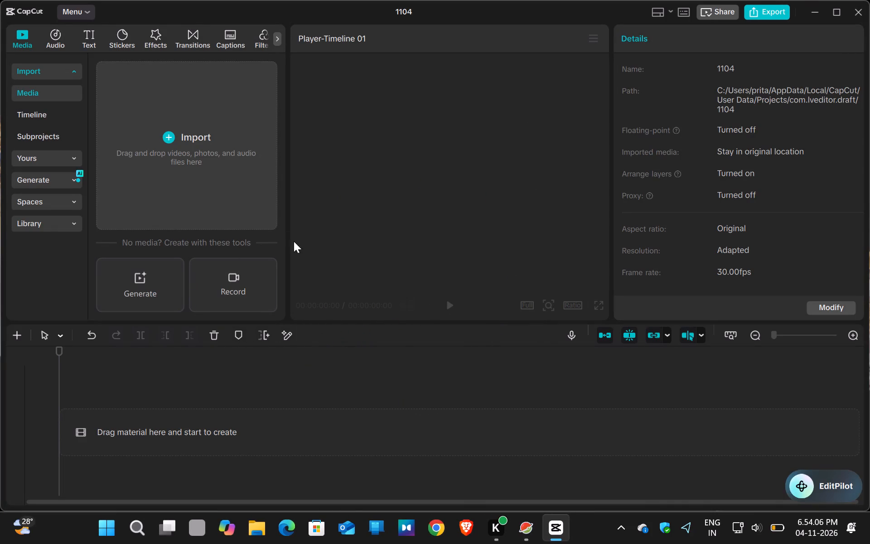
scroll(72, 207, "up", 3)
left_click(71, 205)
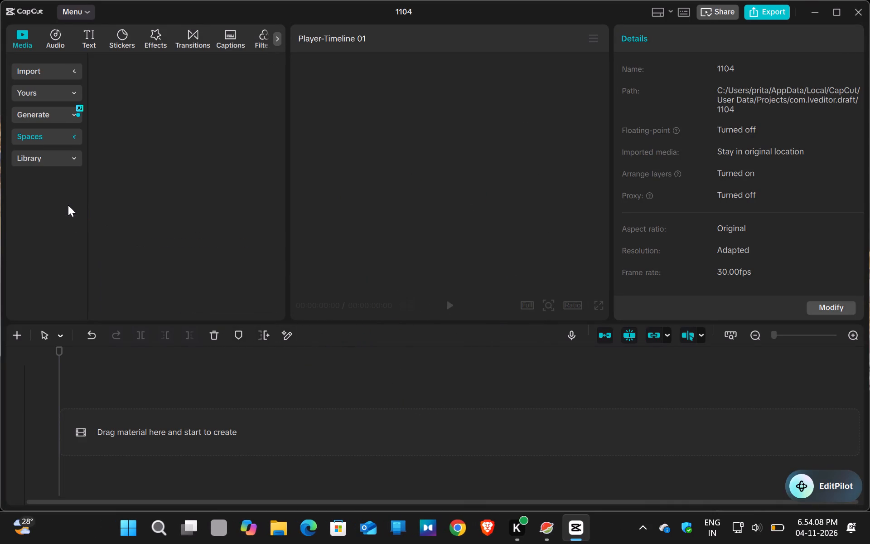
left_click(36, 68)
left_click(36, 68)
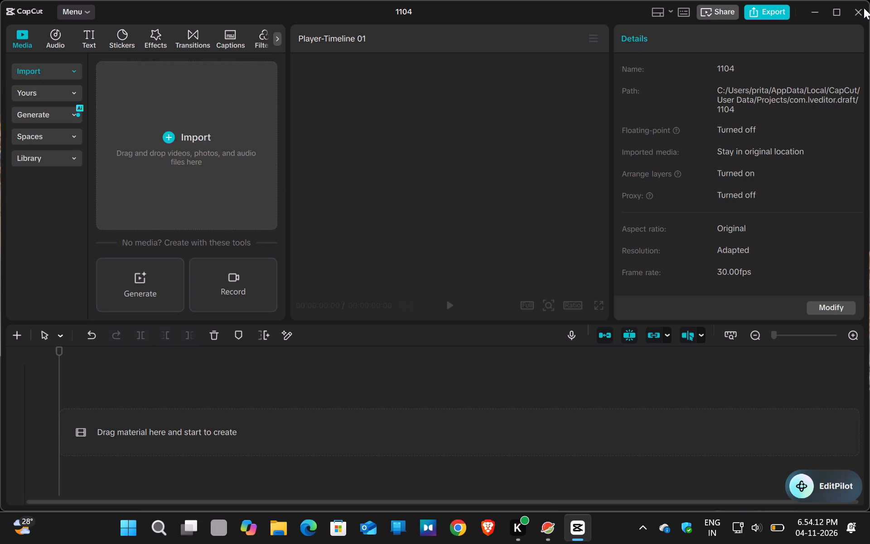
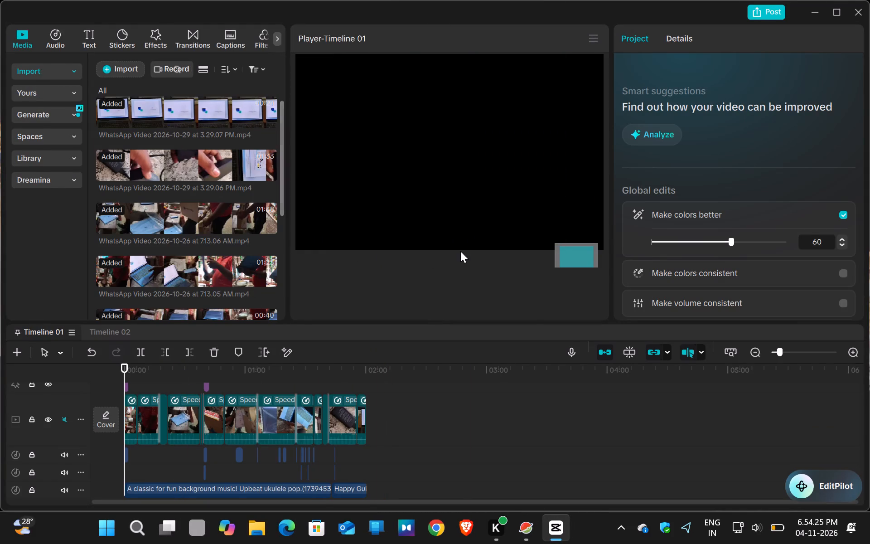
Play the timeline from its beginning.
left_click(453, 207)
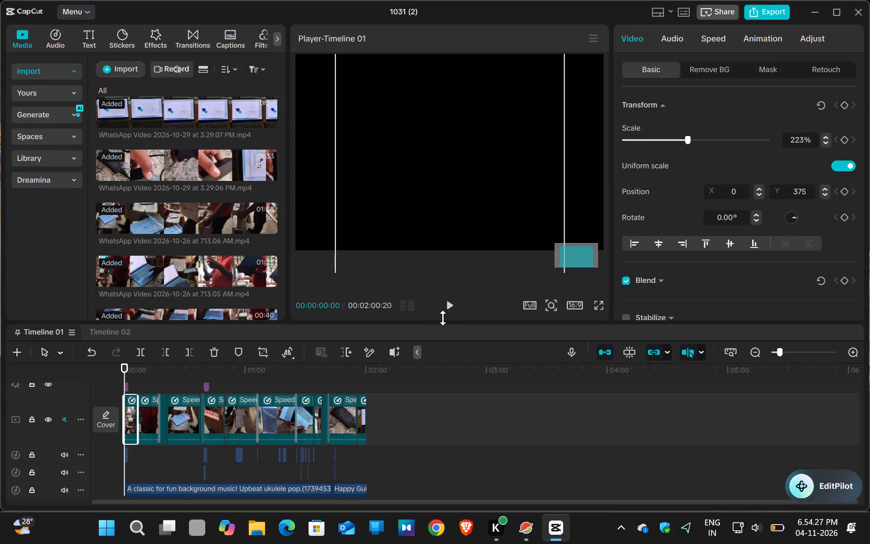
left_click(450, 306)
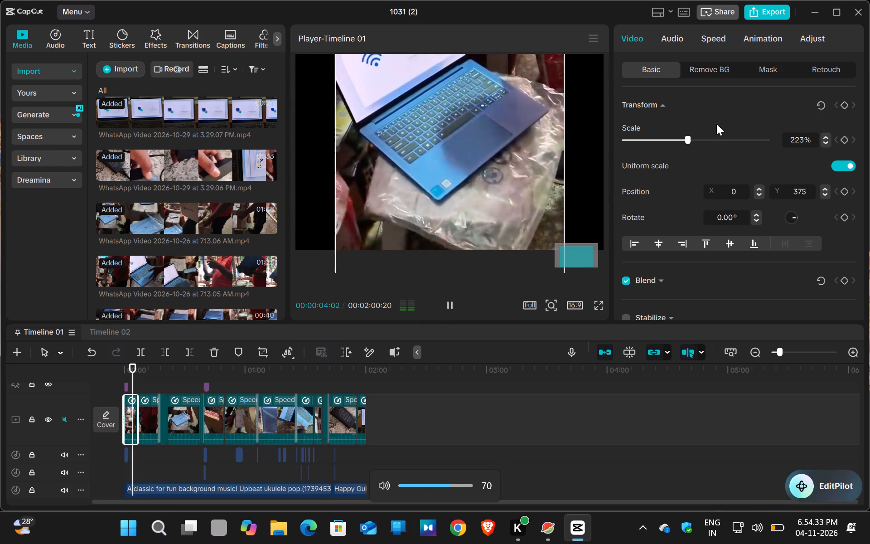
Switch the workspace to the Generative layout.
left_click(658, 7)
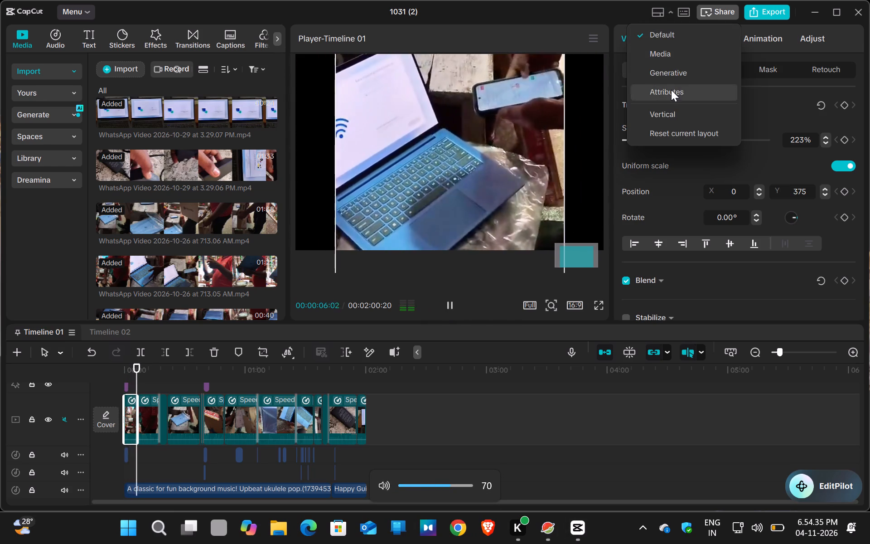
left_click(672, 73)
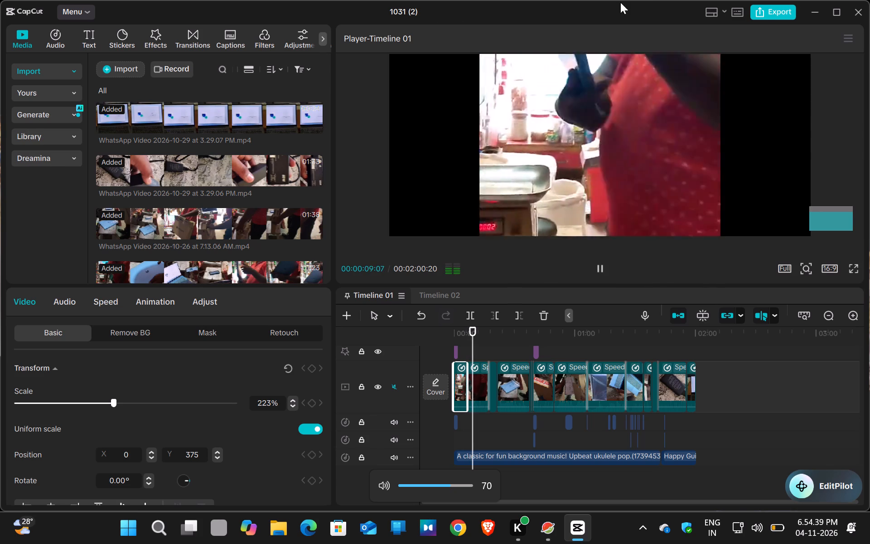
Stop playback and return the playhead to the start of the timeline.
left_click(716, 9)
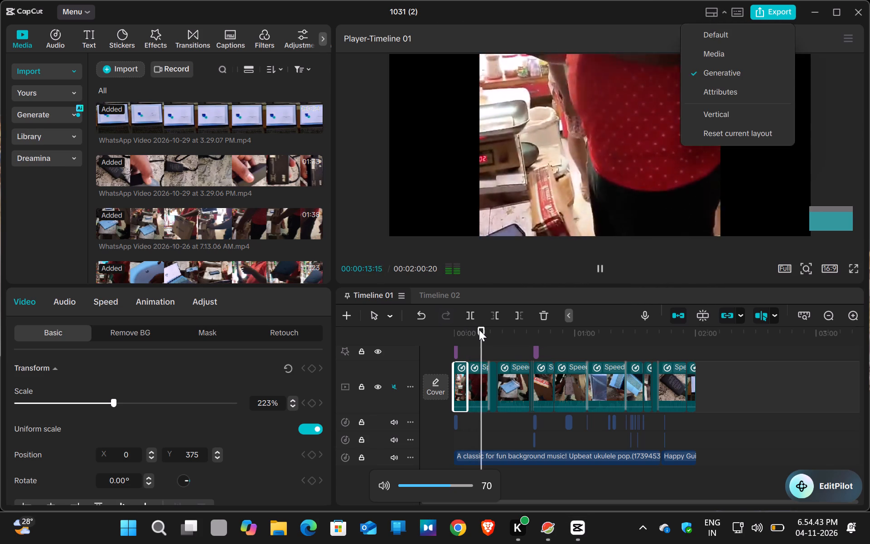
left_click_drag(479, 330, 452, 327)
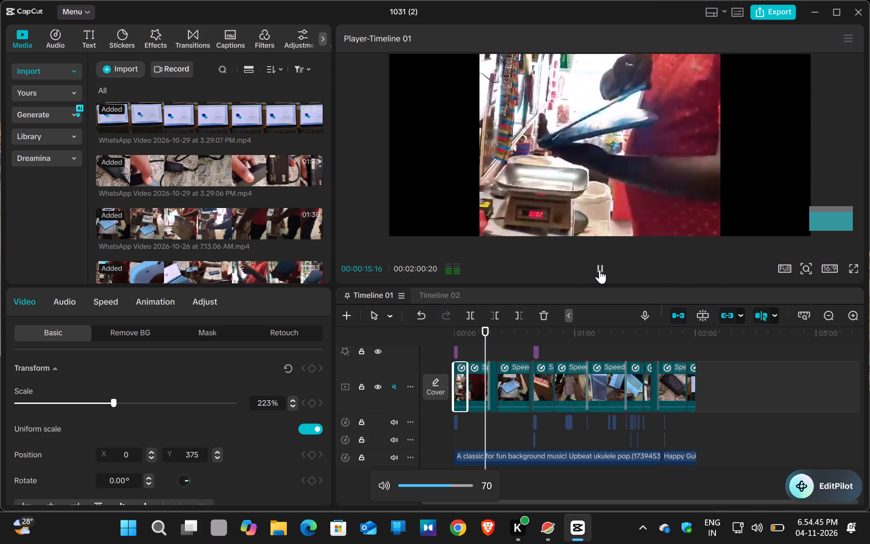
left_click(599, 270)
left_click_drag(487, 336, 425, 336)
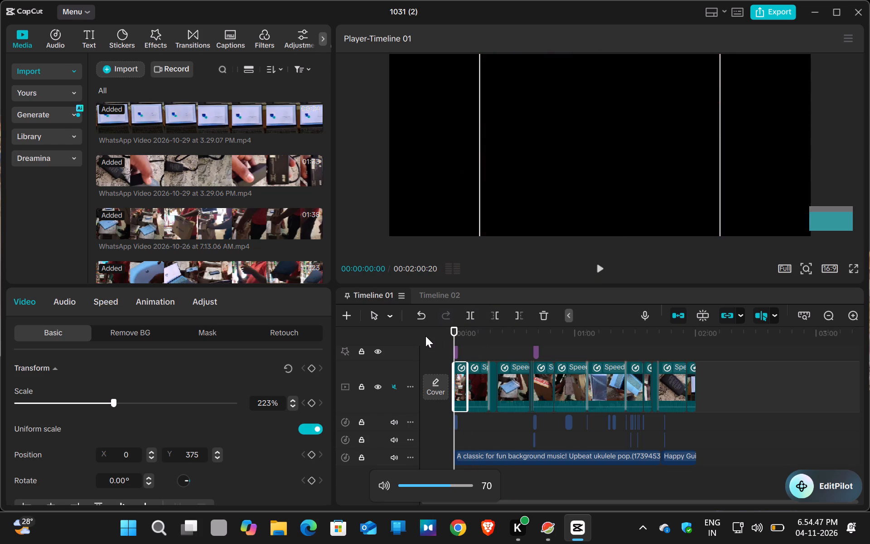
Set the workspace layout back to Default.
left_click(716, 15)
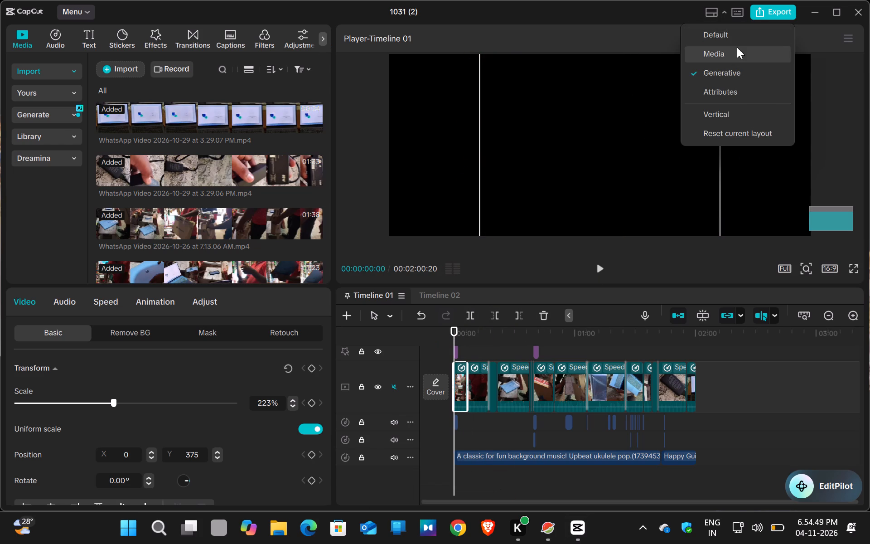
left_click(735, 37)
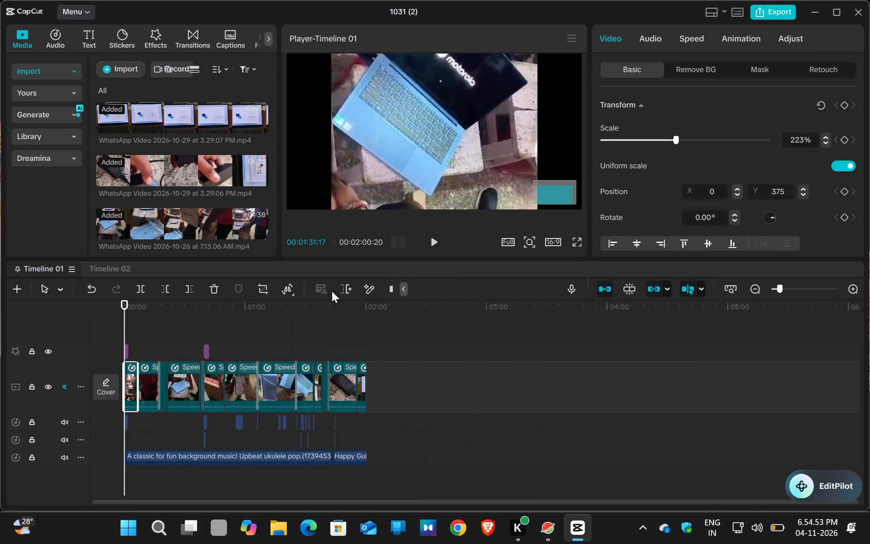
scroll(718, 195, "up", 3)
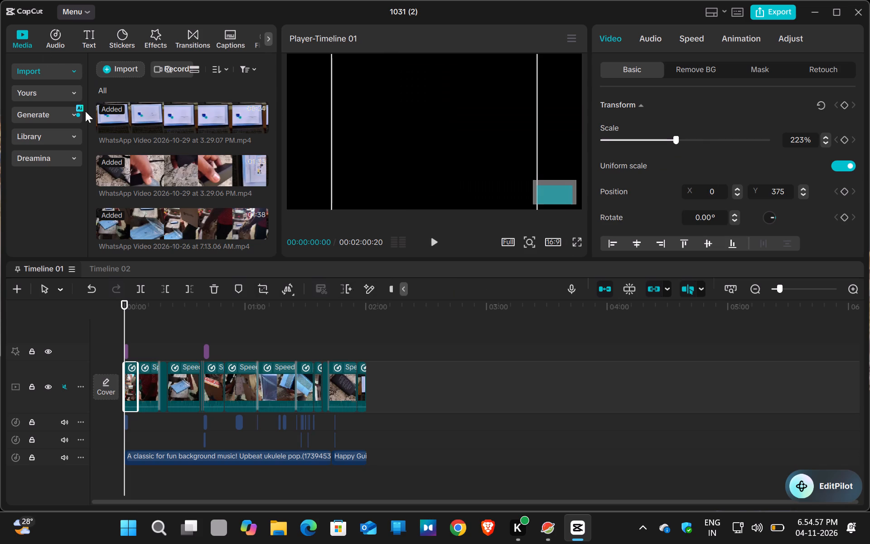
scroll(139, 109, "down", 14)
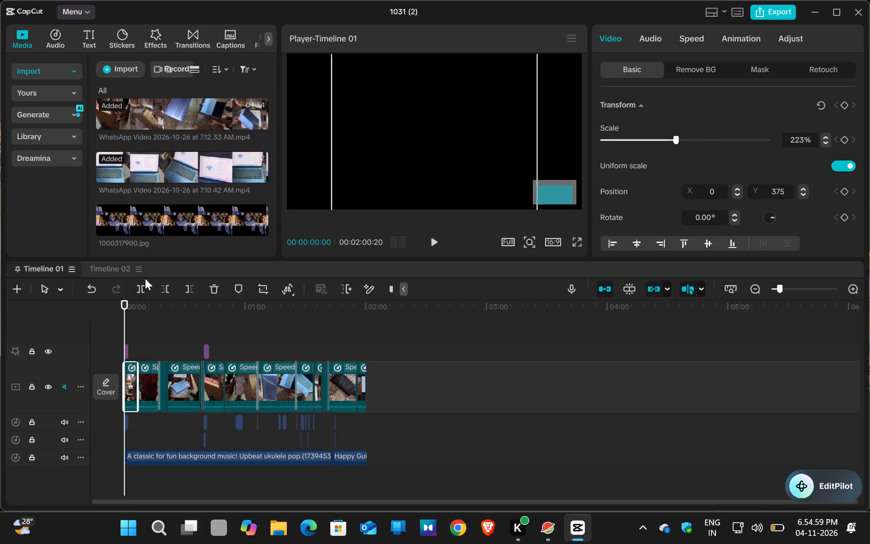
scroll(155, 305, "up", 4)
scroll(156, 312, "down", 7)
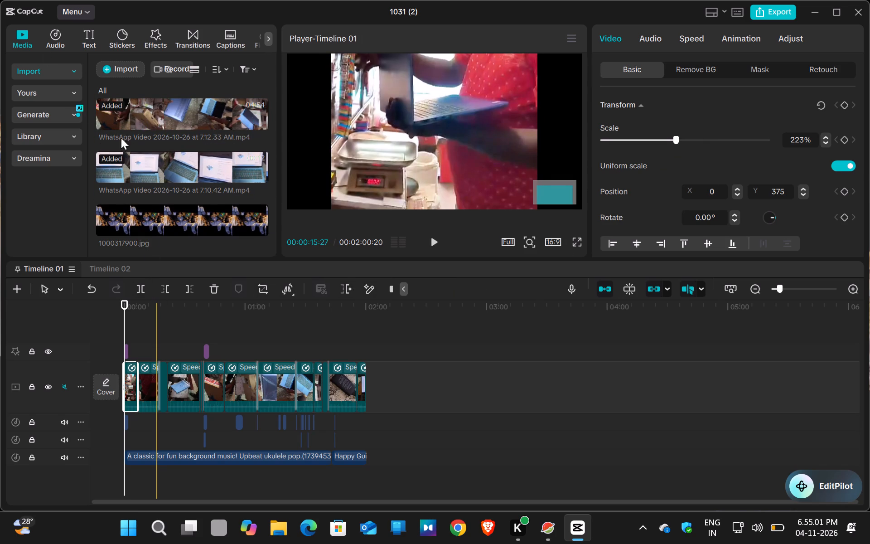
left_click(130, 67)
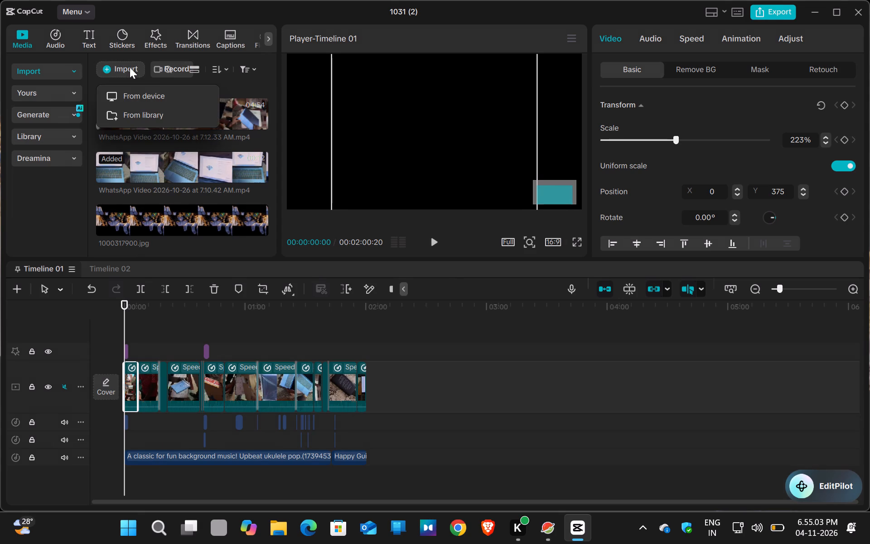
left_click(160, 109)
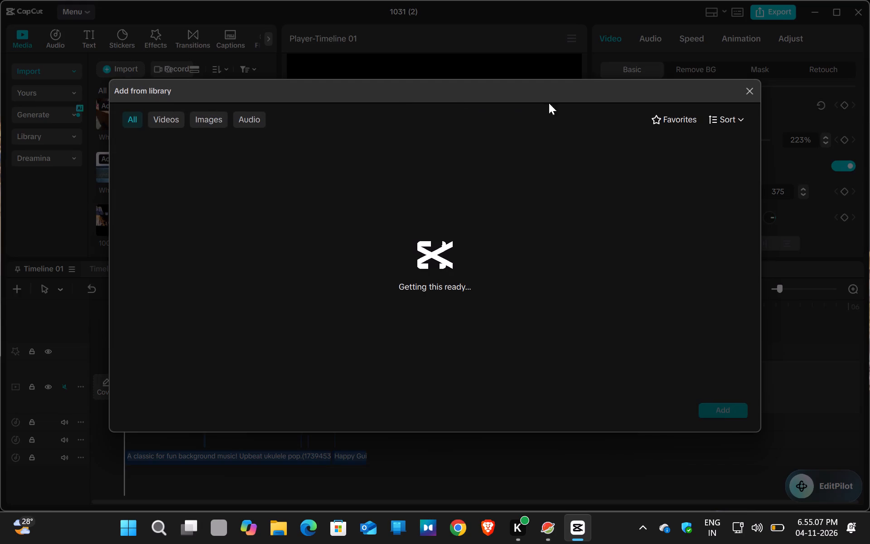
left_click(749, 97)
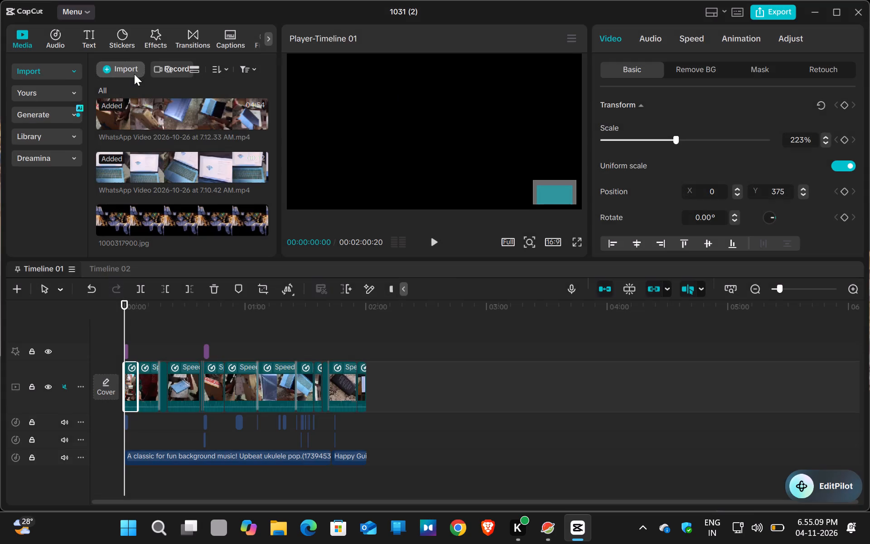
left_click(134, 73)
left_click(163, 92)
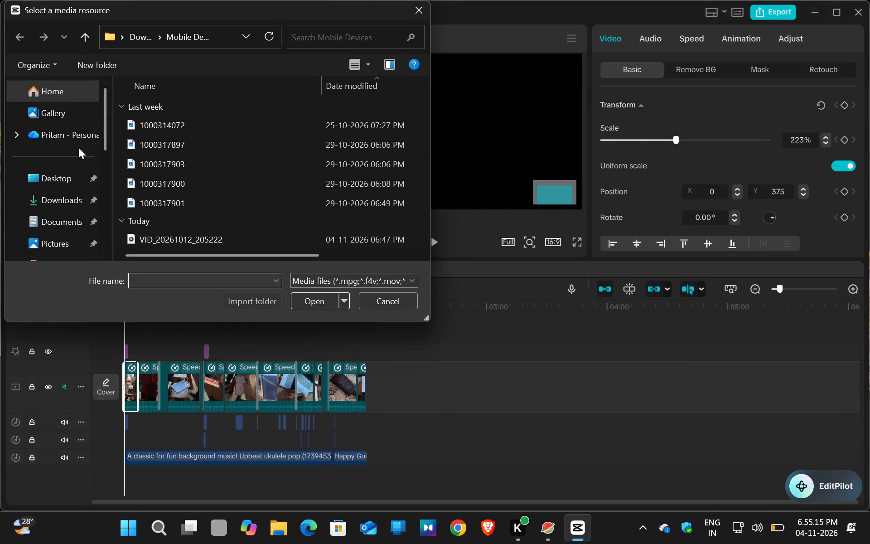
scroll(75, 157, "down", 2)
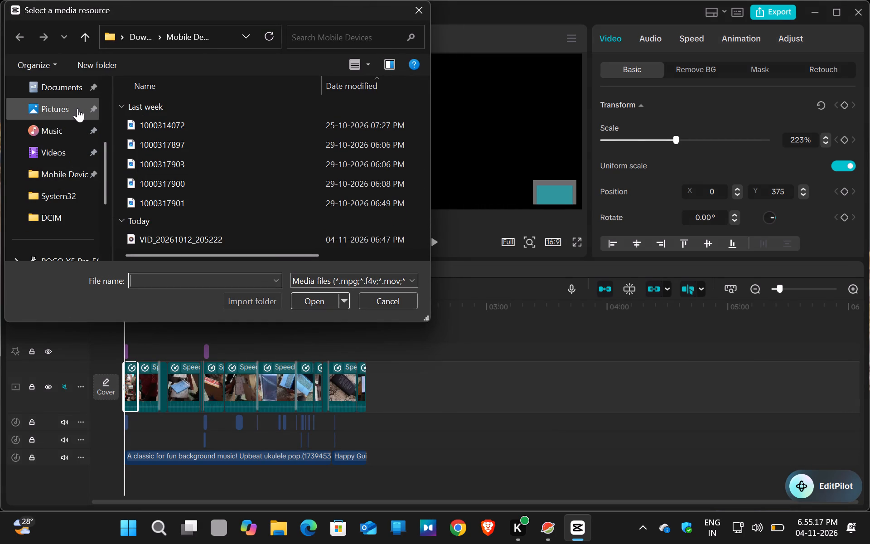
left_click(77, 109)
triple_click(174, 148)
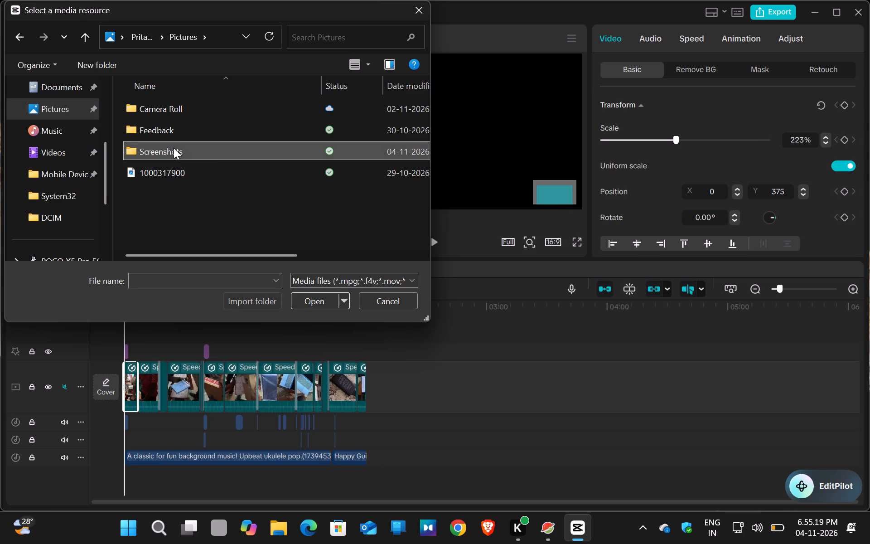
left_click(330, 123)
left_click(330, 123)
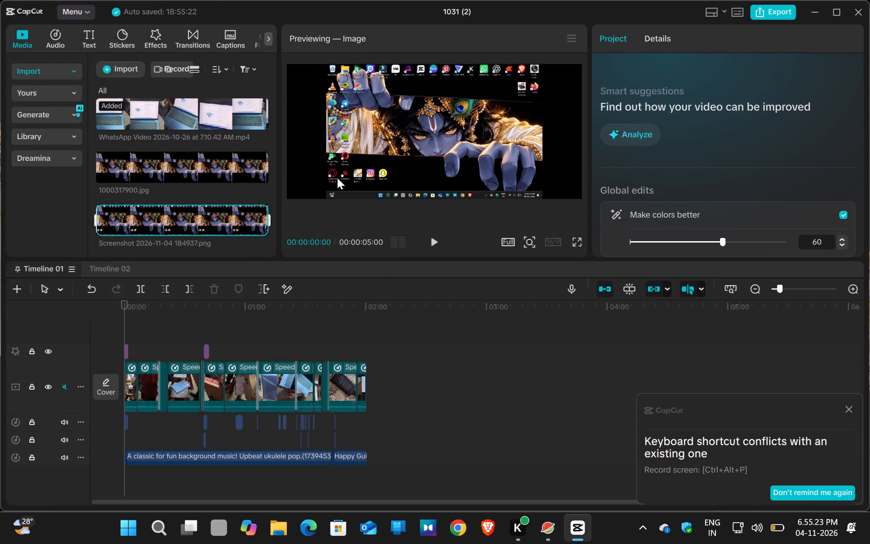
Insert the imported screenshot at the very start of the main video track, ahead of the first clip.
left_click_drag(238, 217, 28, 312)
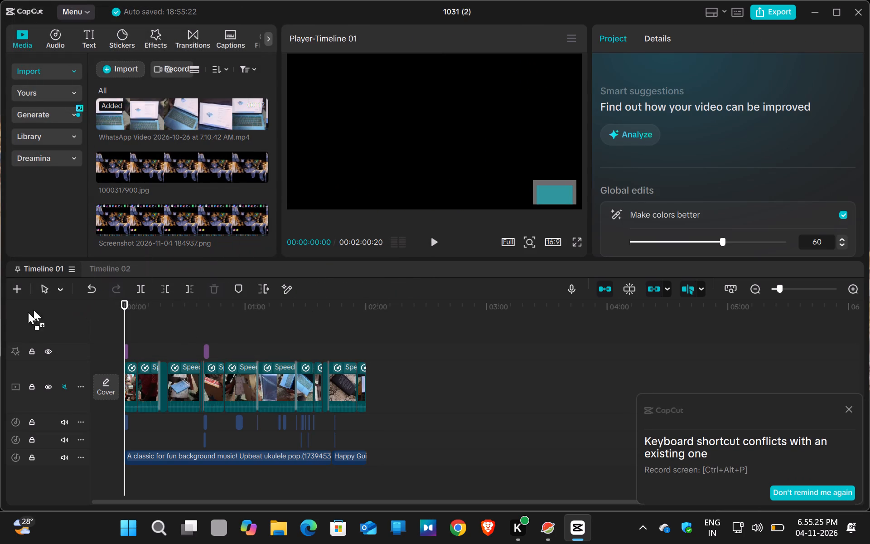
left_click_drag(28, 312, 43, 370)
left_click(43, 370)
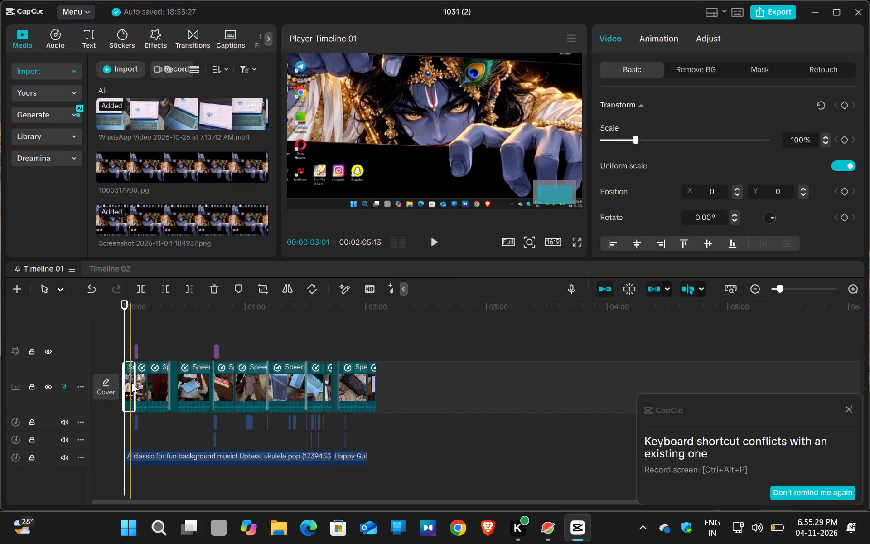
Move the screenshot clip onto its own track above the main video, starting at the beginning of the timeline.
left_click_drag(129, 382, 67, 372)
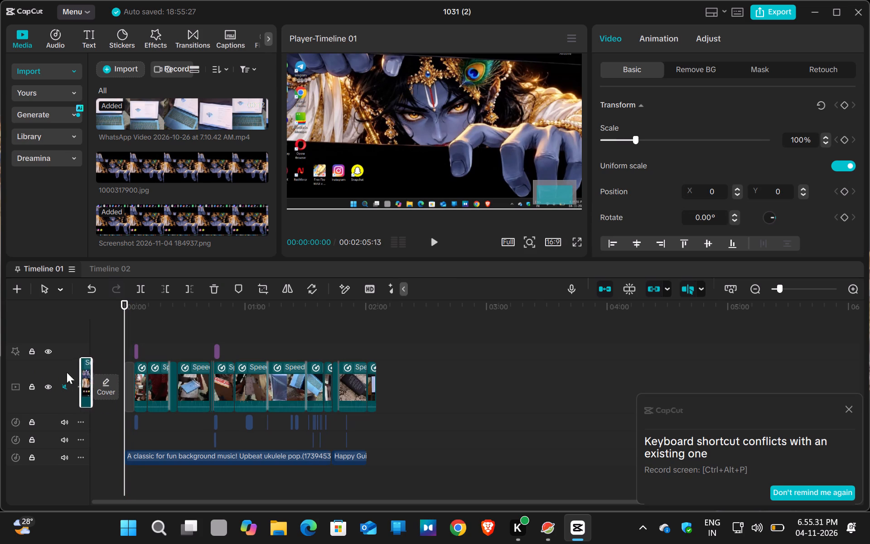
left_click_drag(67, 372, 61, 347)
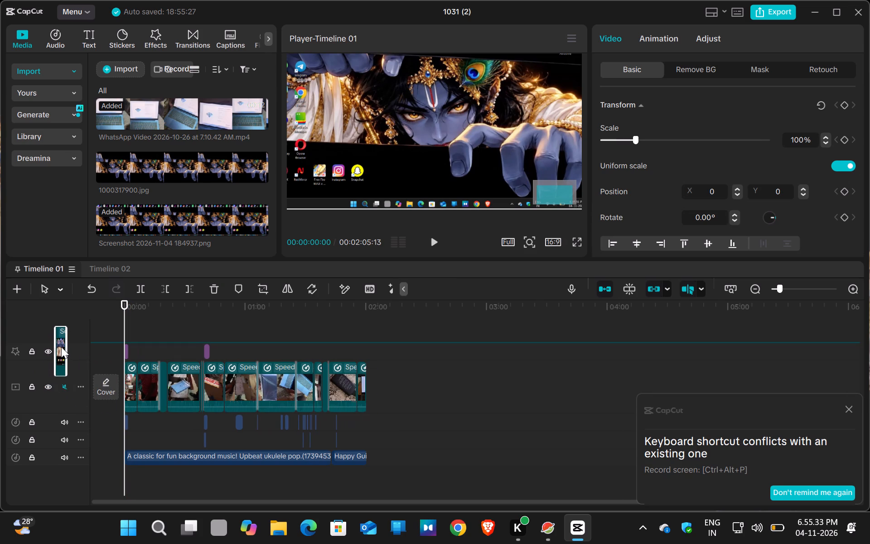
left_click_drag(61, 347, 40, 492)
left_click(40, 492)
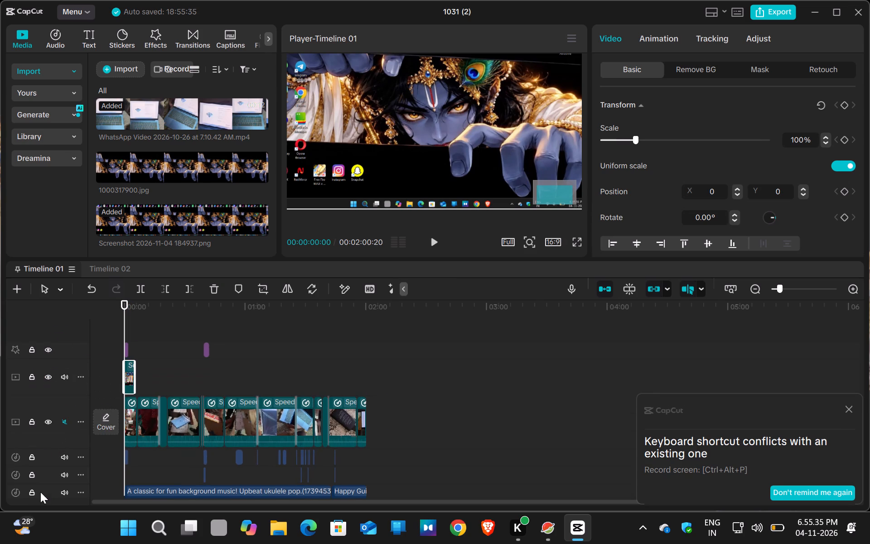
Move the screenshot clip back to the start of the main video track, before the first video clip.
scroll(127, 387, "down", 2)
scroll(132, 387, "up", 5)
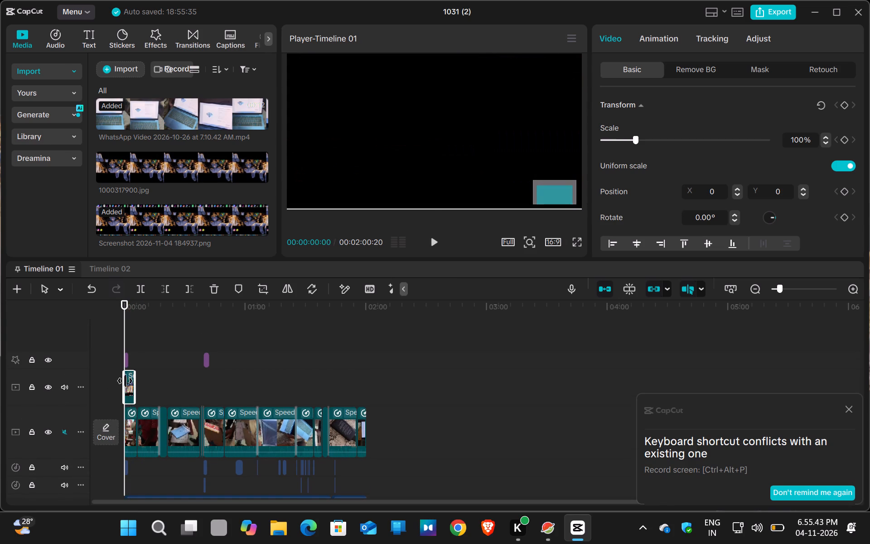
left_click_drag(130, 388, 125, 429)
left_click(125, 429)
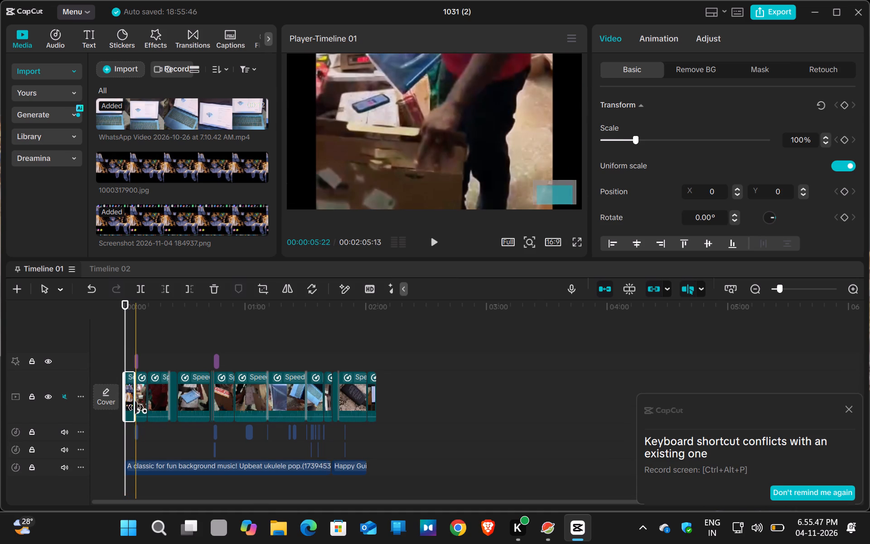
Preview the opening screenshot in full screen, exit, and briefly play it in the player.
scroll(136, 408, "down", 4)
scroll(136, 408, "up", 3)
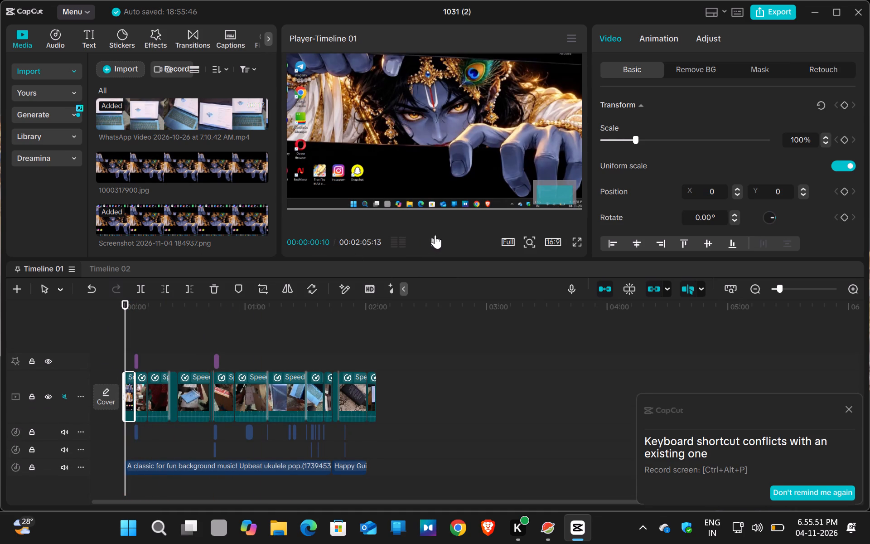
left_click(476, 141)
left_click(573, 242)
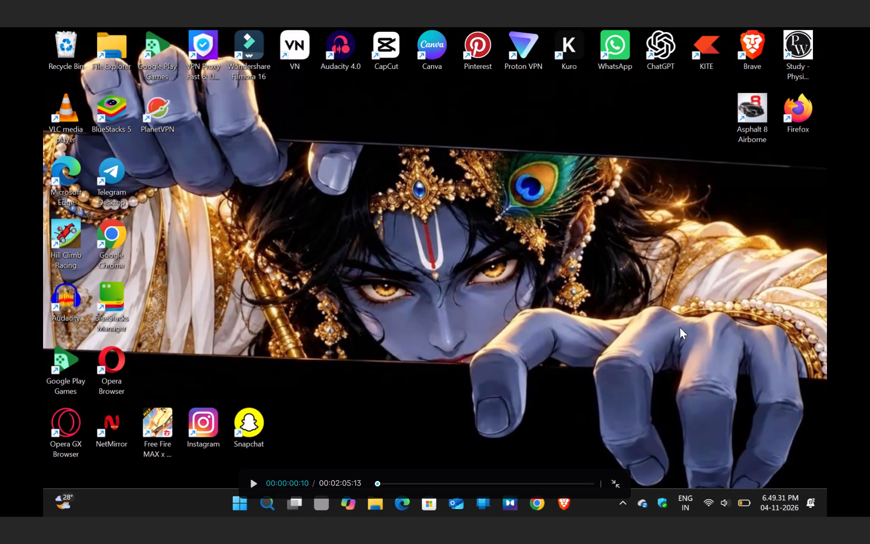
left_click(614, 482)
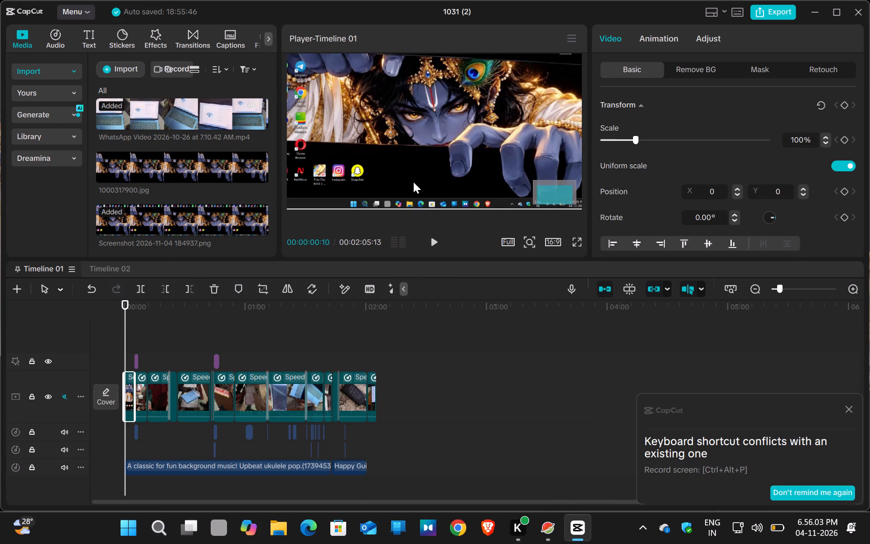
left_click(436, 240)
left_click(435, 240)
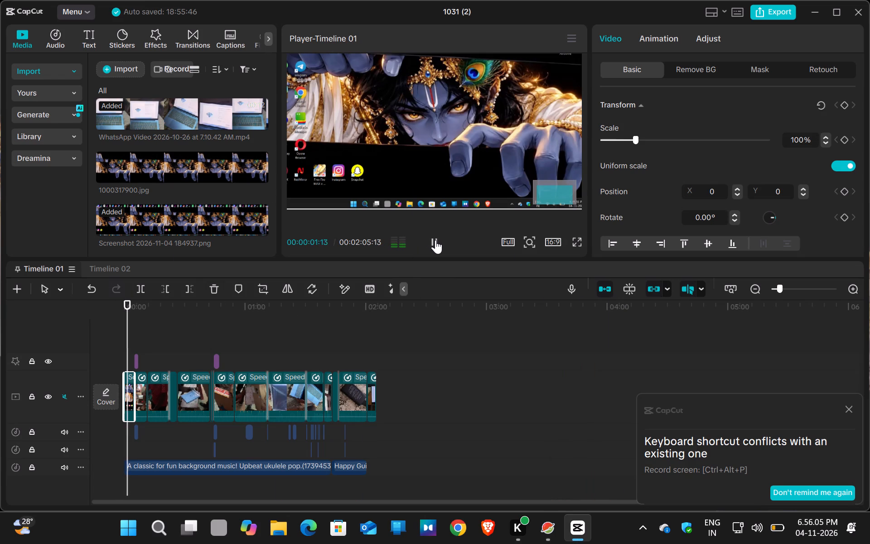
Extend the opening screenshot clip to about 7 seconds.
double_click(135, 392)
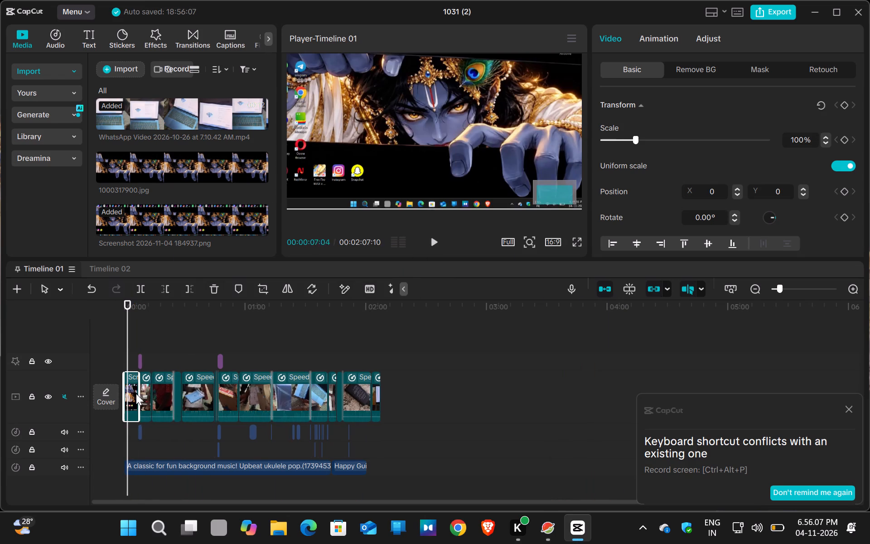
left_click_drag(136, 393, 142, 393)
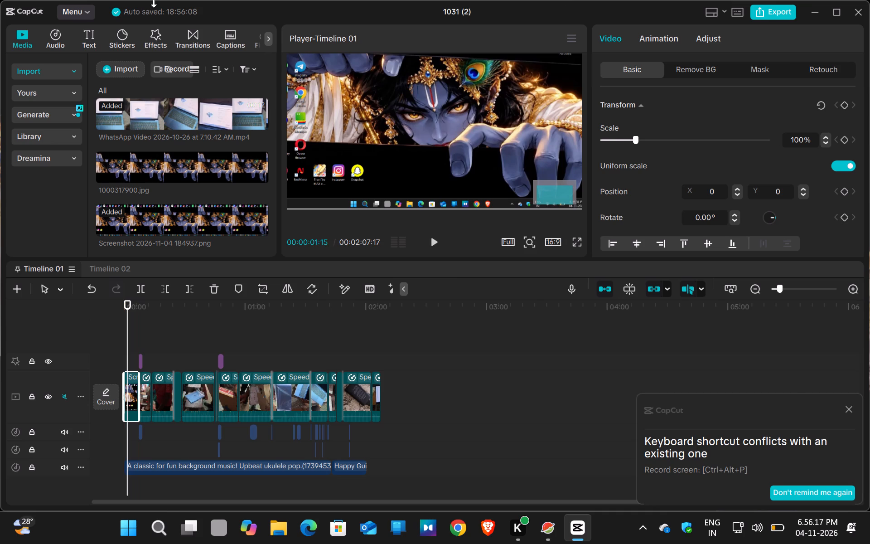
Dismiss the keyboard shortcut conflict notification.
left_click(850, 408)
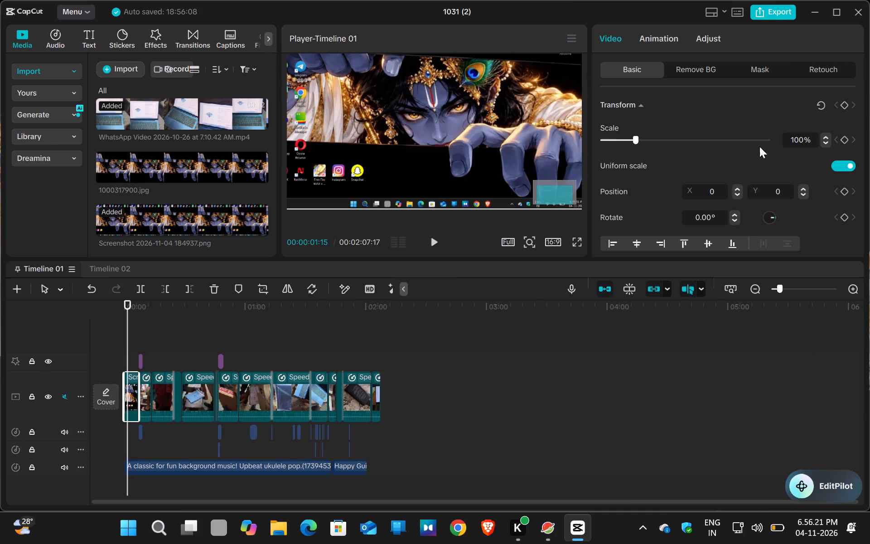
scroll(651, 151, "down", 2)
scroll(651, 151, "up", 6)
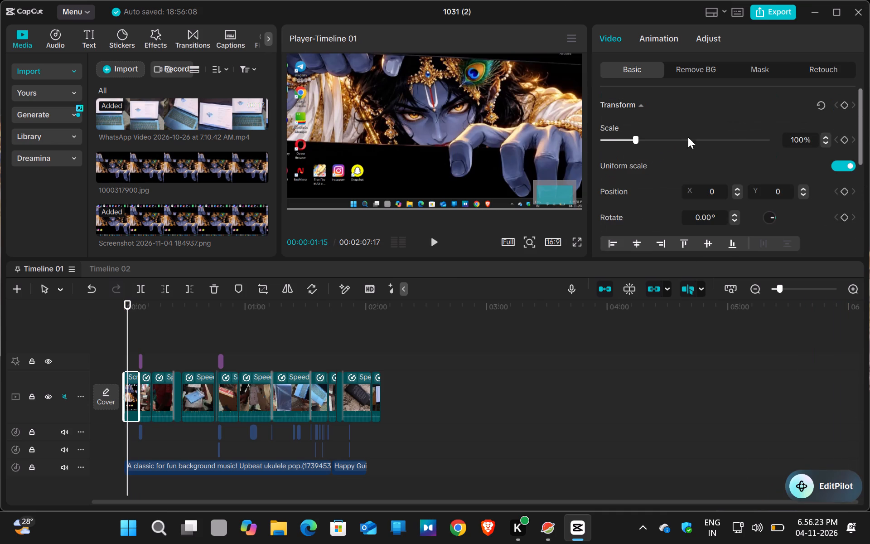
Reduce the opening screenshot clip's scale to 98%.
left_click(825, 143)
left_click(825, 143)
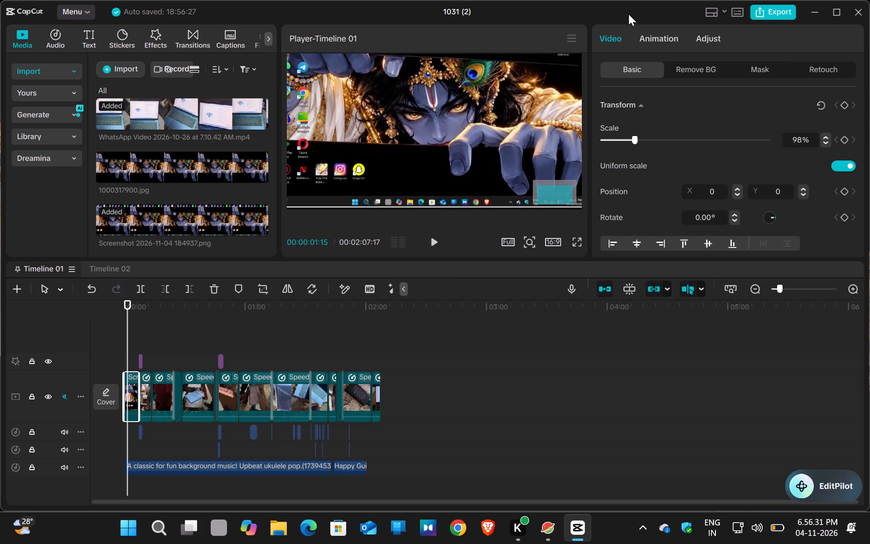
Open the animation options for the opening screenshot clip.
left_click(657, 37)
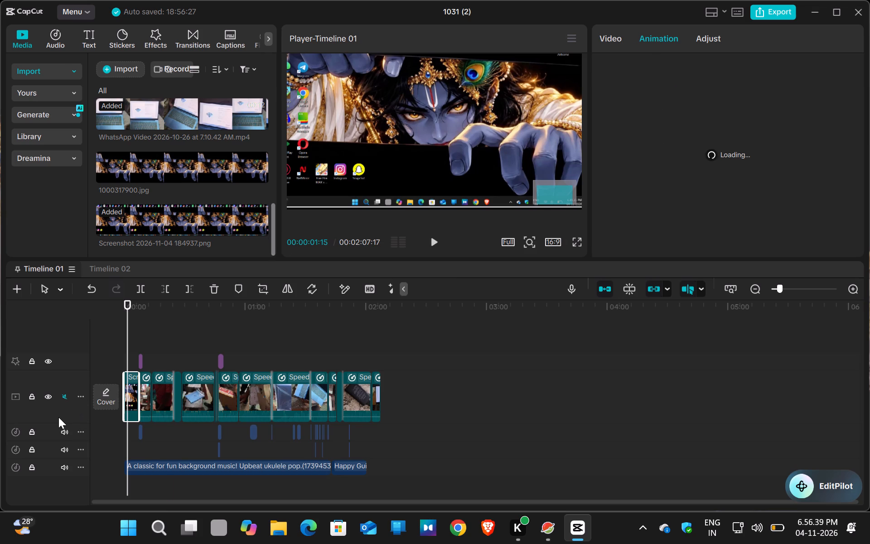
Extend the end of the opening screenshot clip to about 11 seconds.
left_click(139, 396)
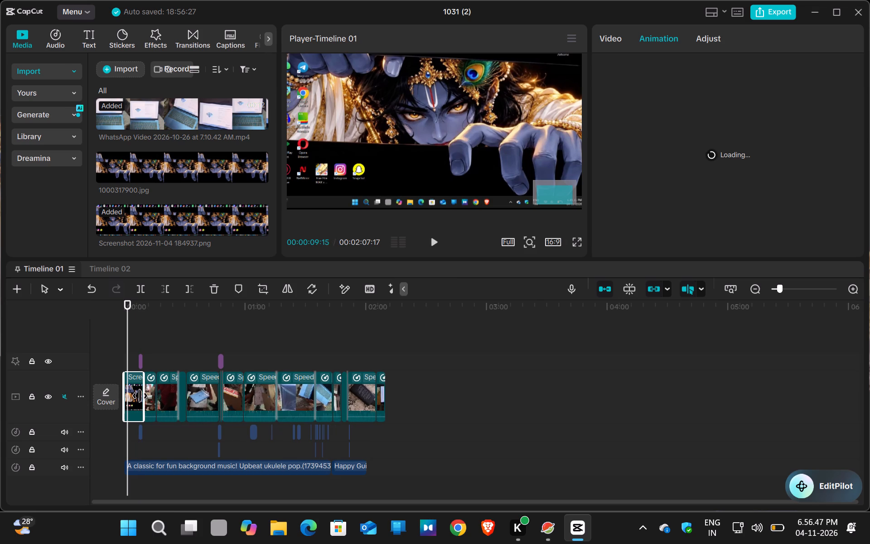
left_click(140, 396)
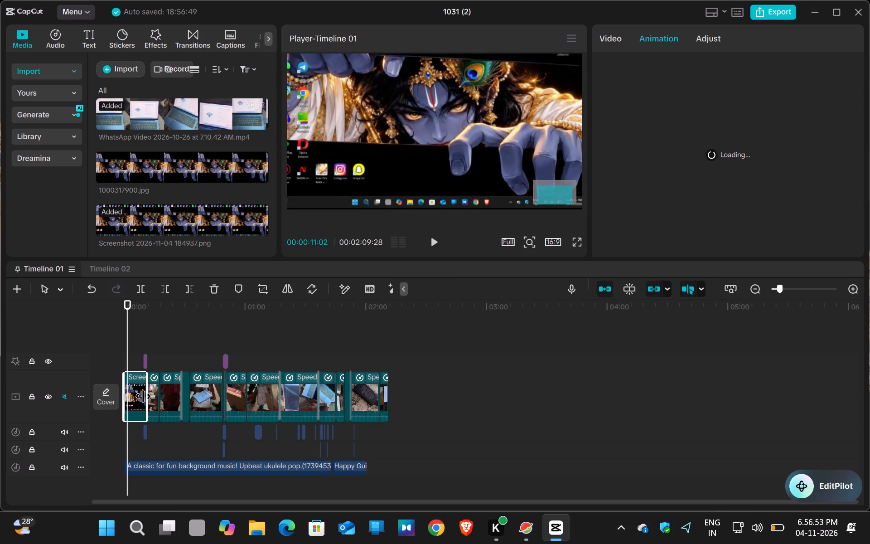
left_click(143, 396)
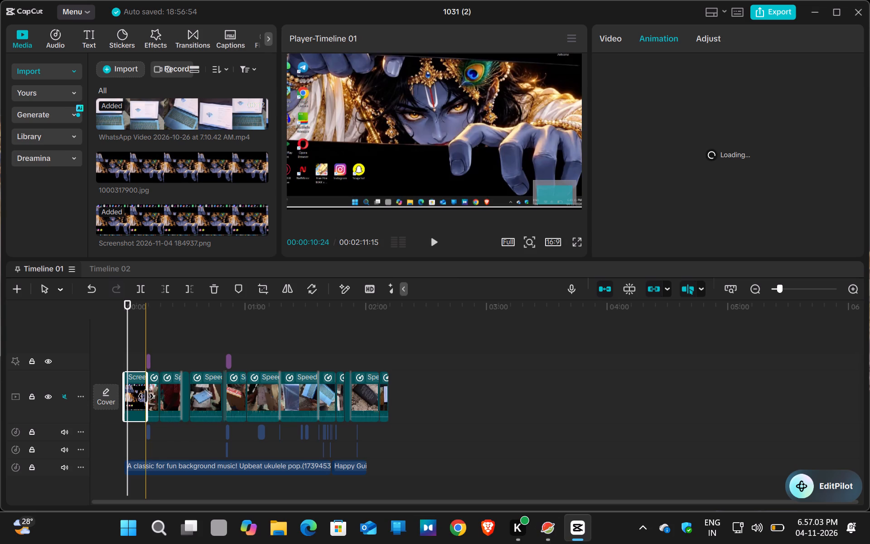
Trim the opening screenshot clip at 00:00:10:00 by deleting the part after that point.
key("Left")
key("Left")
key("Left")
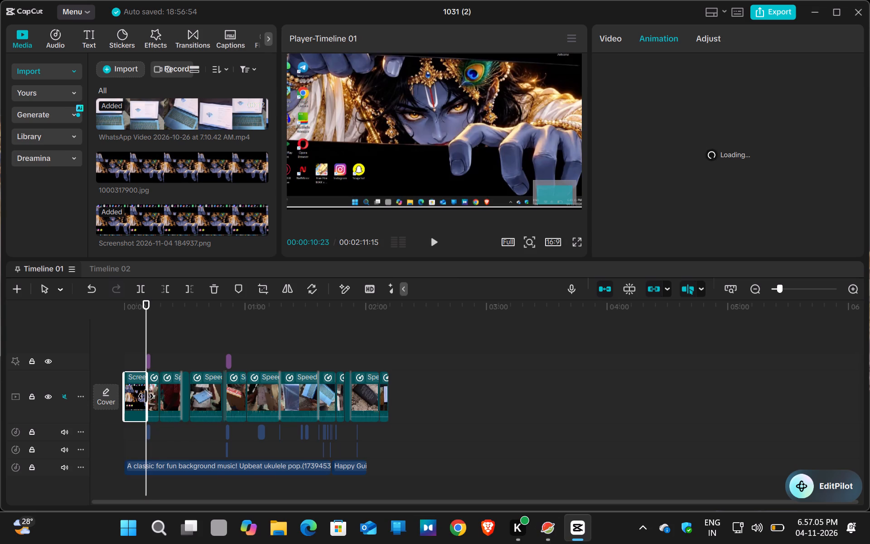
key("Left")
key("Left")
key("Left")
key("Left")
key("Left")
key("Left")
key("Left")
key("Left")
key("Left")
key("Left")
key("Left")
key("Left")
key("Left")
key("Left")
key("Left")
key("Left")
key("Left")
key("Left")
key("Left")
key("Left")
key("Left")
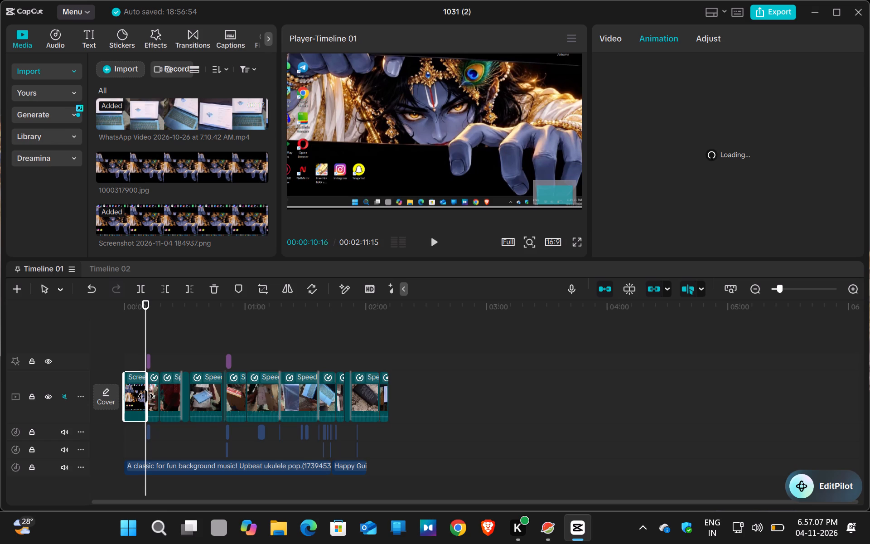
key("Left")
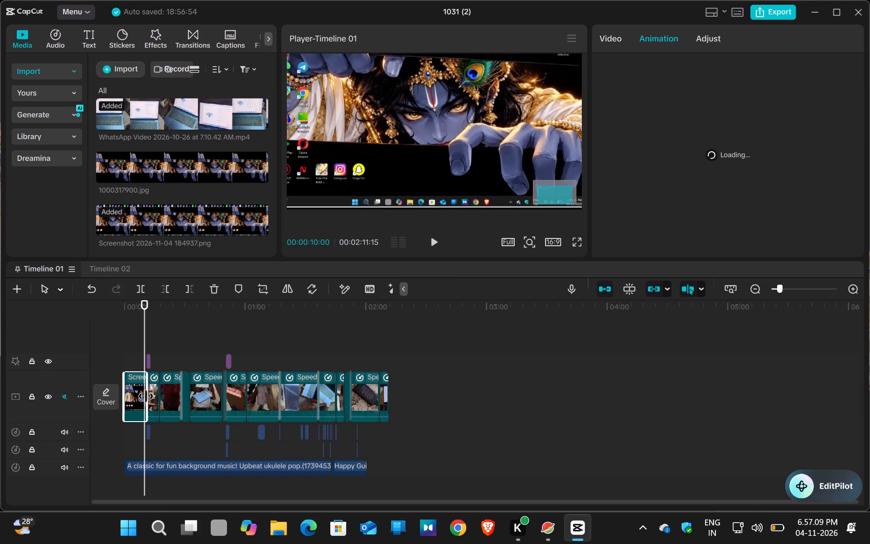
left_click(186, 286)
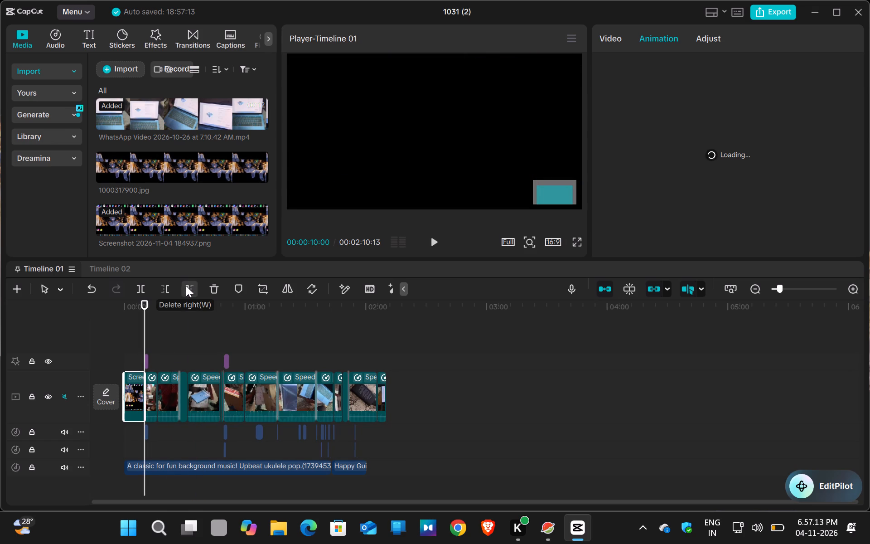
Return the playhead to the timeline start and import the video VID_20261012_205222 from the Mobile Devices folder.
left_click(123, 345)
left_click_drag(144, 308, 100, 312)
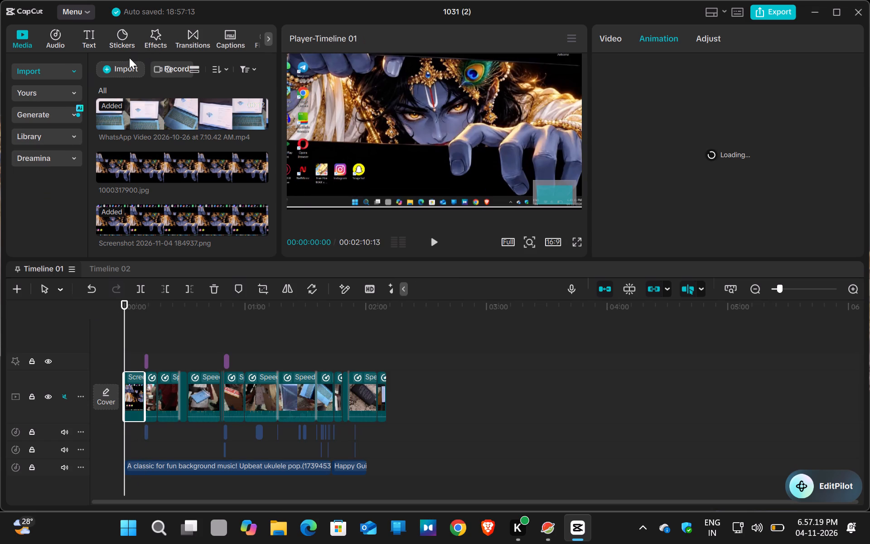
left_click(117, 66)
left_click(148, 98)
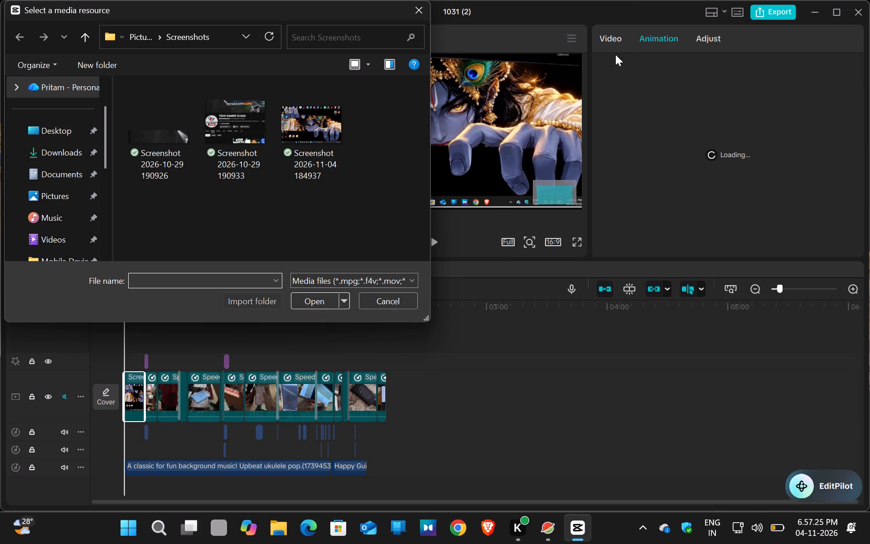
left_click(604, 38)
scroll(58, 195, "down", 7)
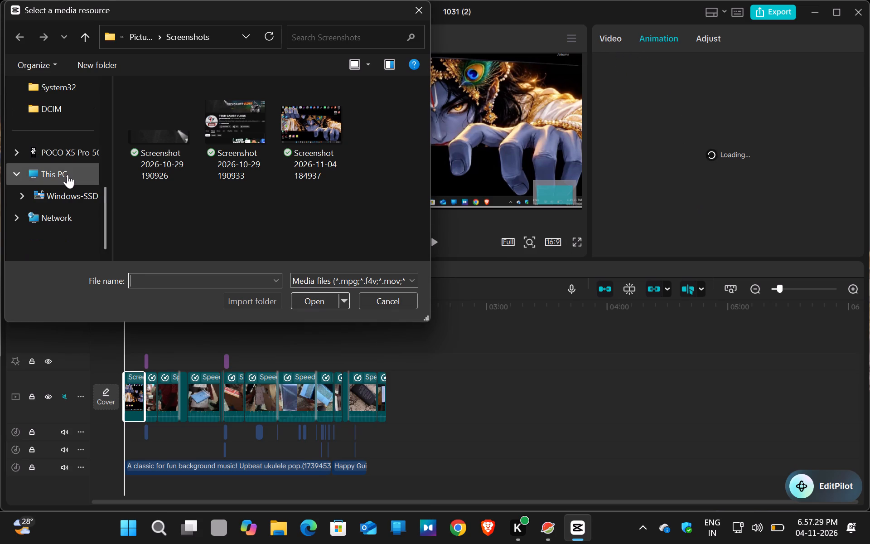
left_click(68, 175)
left_click(74, 157)
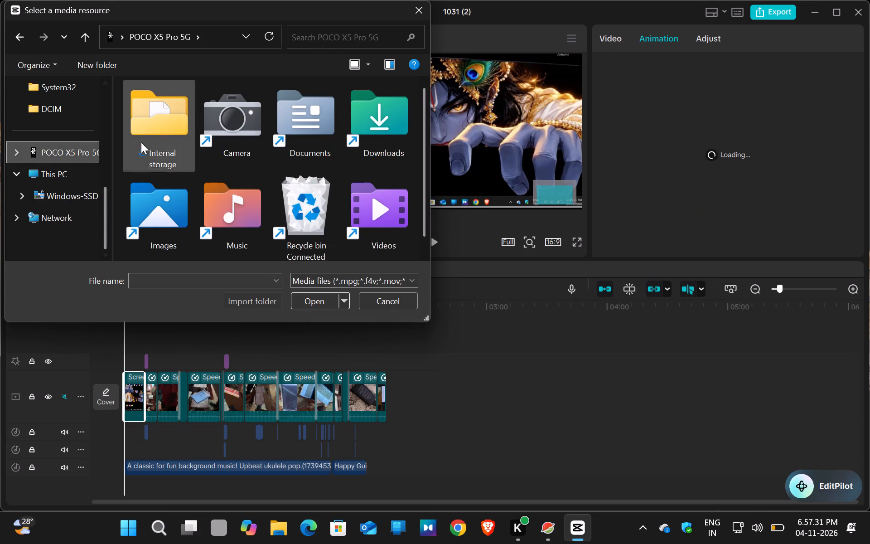
scroll(85, 126, "up", 8)
scroll(81, 207, "down", 2)
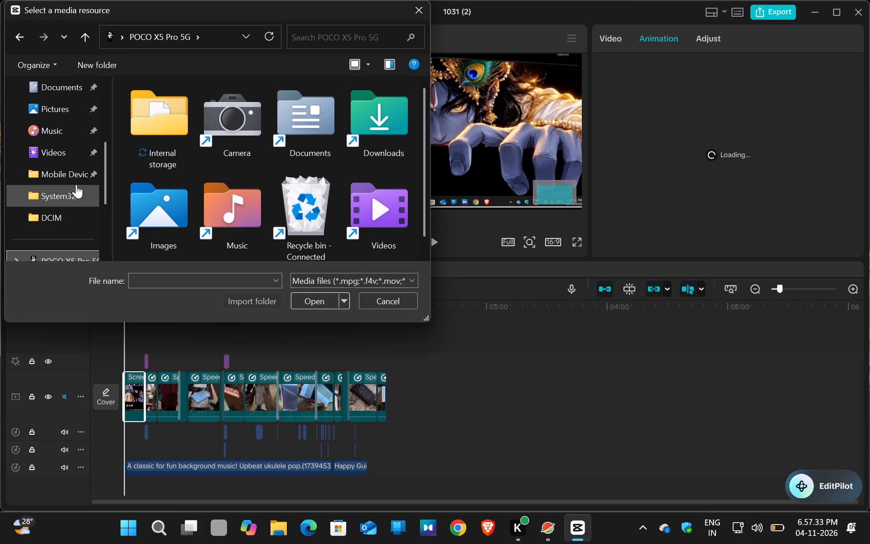
left_click(73, 168)
scroll(212, 139, "up", 2)
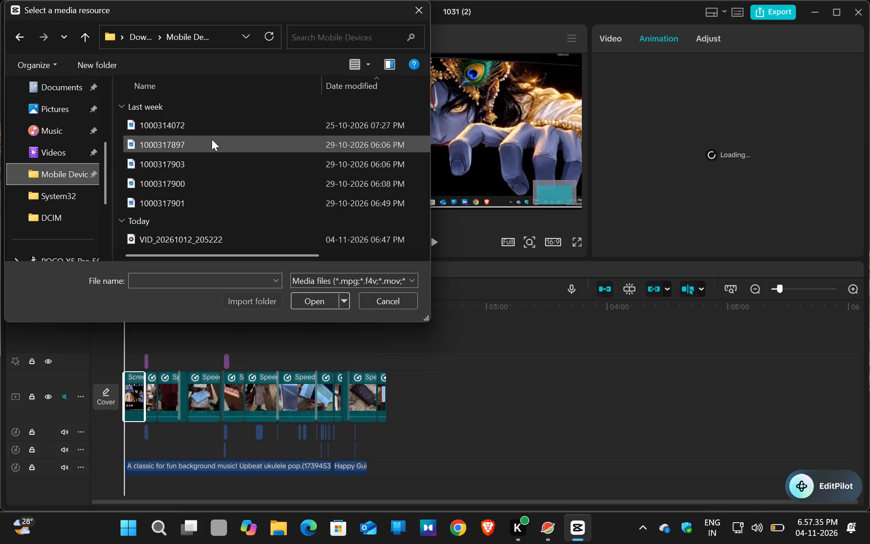
scroll(212, 139, "up", 2)
scroll(229, 148, "down", 4)
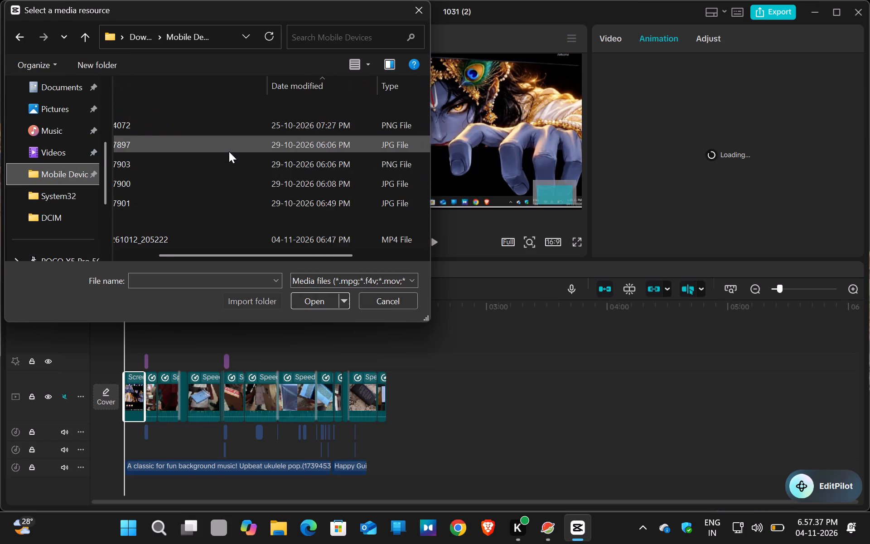
scroll(229, 151, "up", 7)
scroll(227, 146, "down", 8)
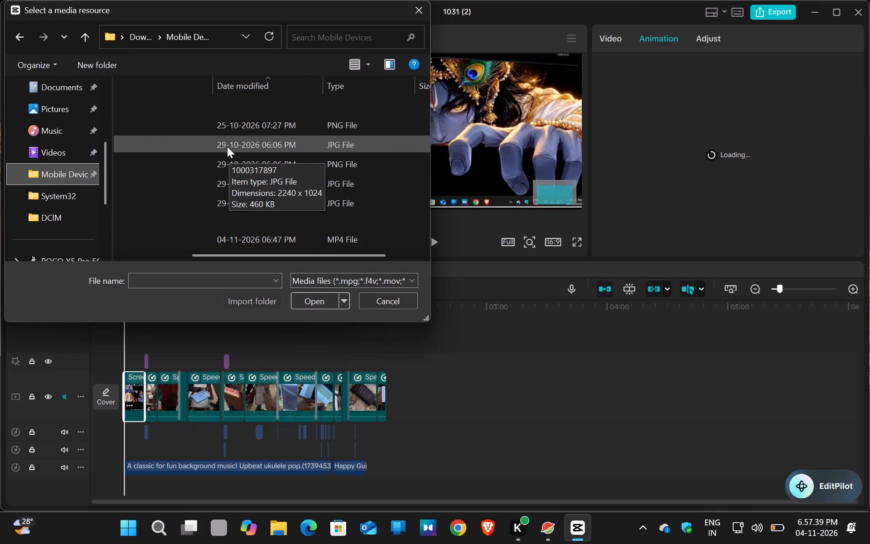
scroll(227, 146, "up", 7)
double_click(198, 242)
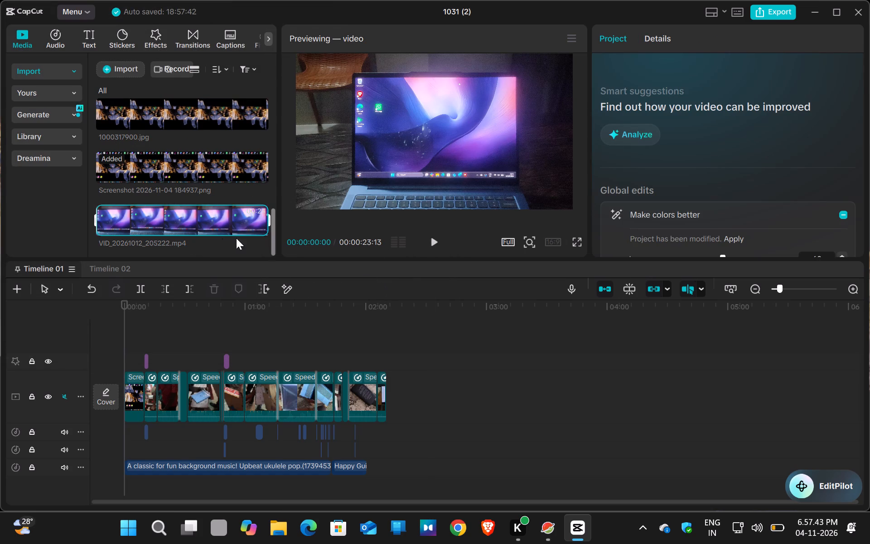
Place VID_20261012_205222.mp4 on a new track above the main track, starting at the beginning of the timeline.
left_click_drag(213, 218, 136, 309)
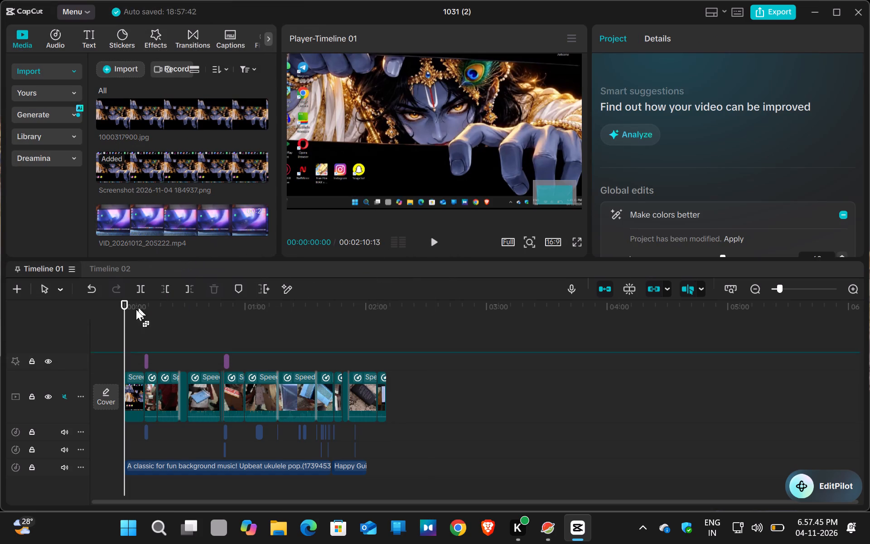
left_click_drag(136, 309, 22, 334)
double_click(22, 334)
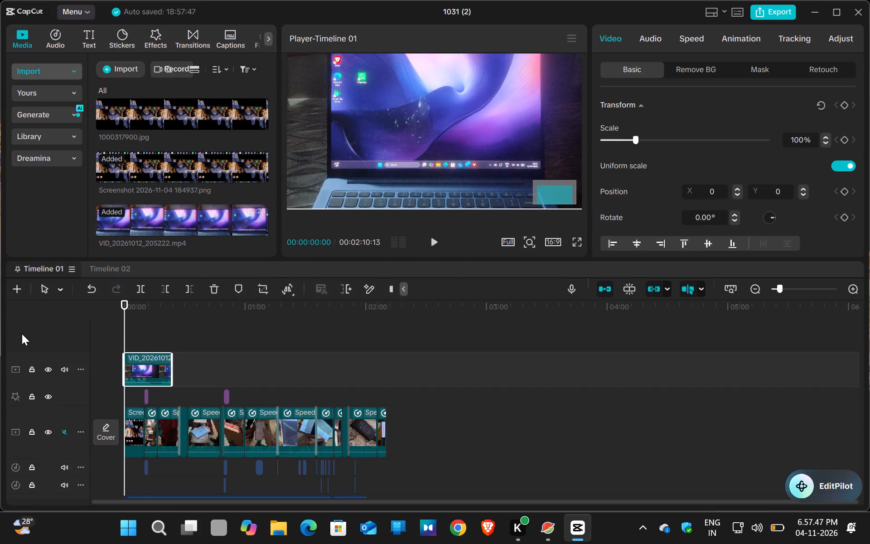
left_click(173, 367)
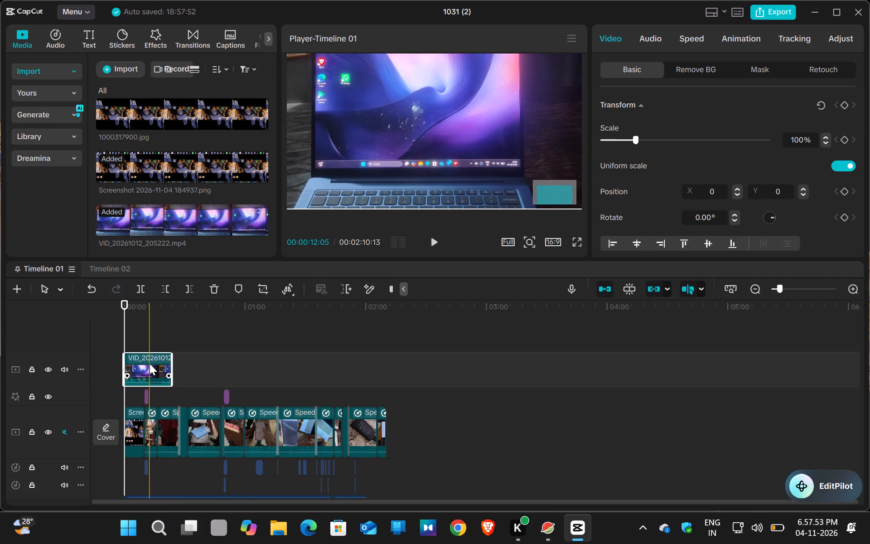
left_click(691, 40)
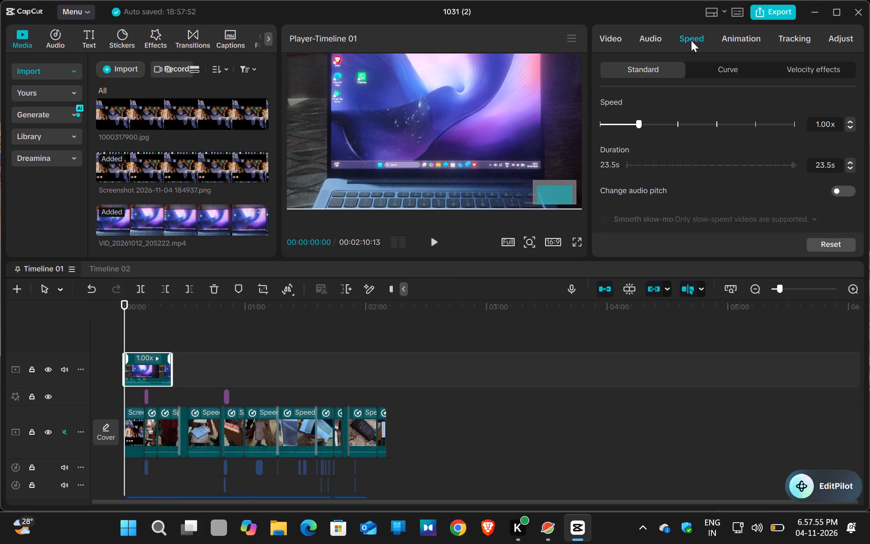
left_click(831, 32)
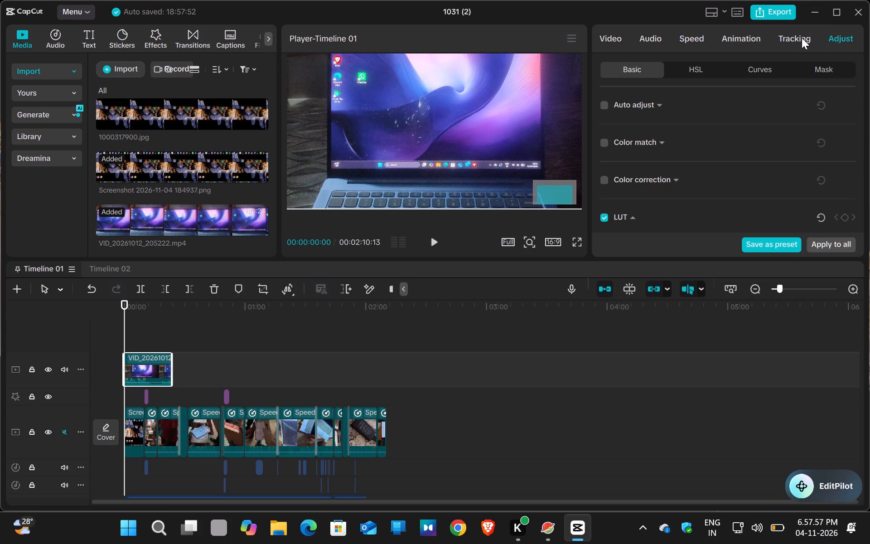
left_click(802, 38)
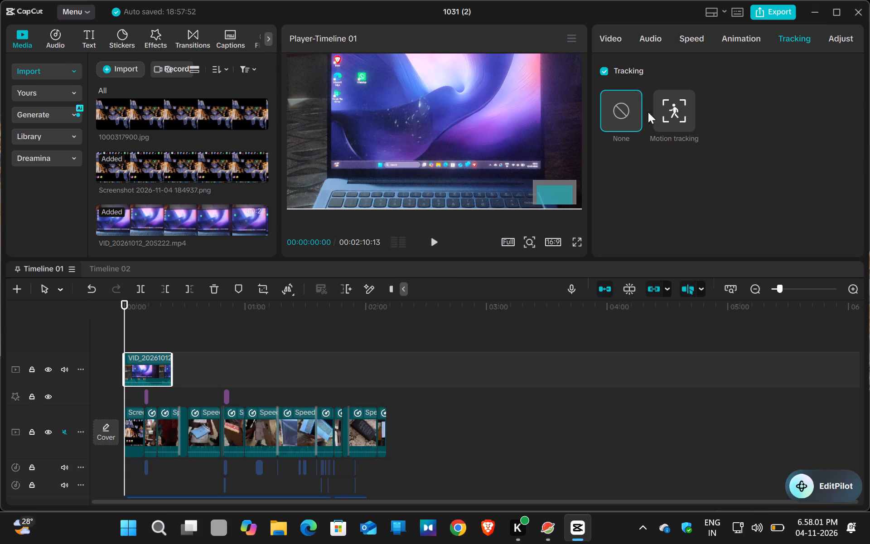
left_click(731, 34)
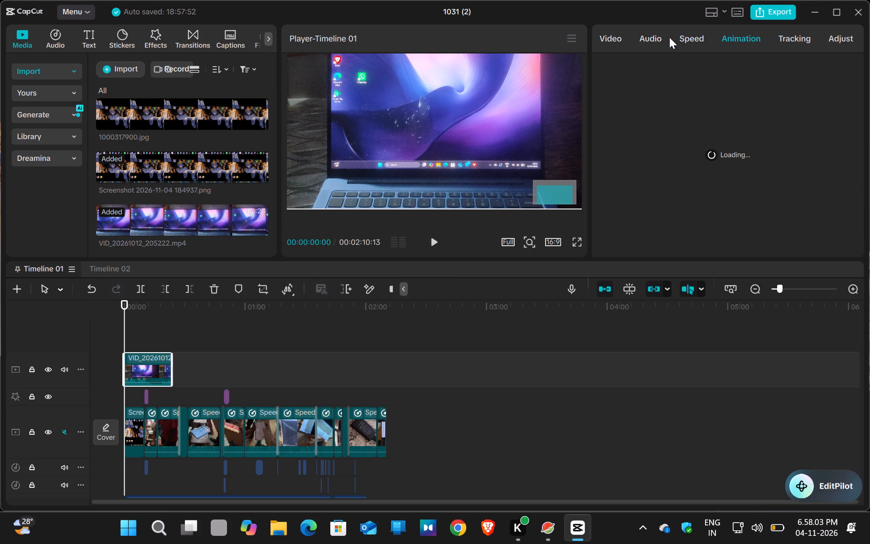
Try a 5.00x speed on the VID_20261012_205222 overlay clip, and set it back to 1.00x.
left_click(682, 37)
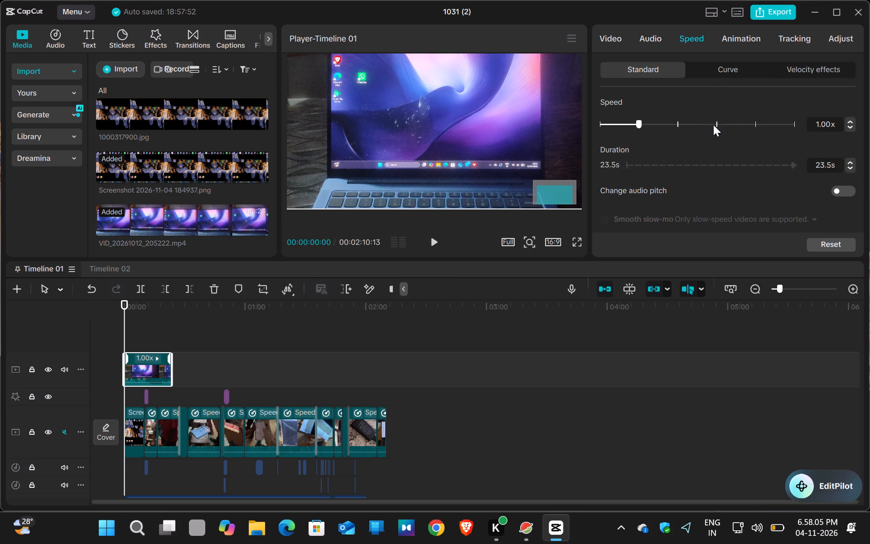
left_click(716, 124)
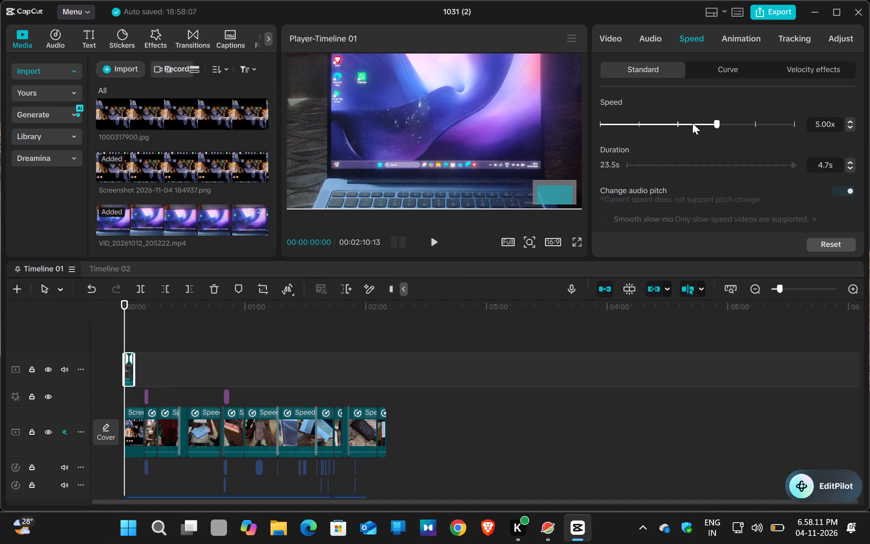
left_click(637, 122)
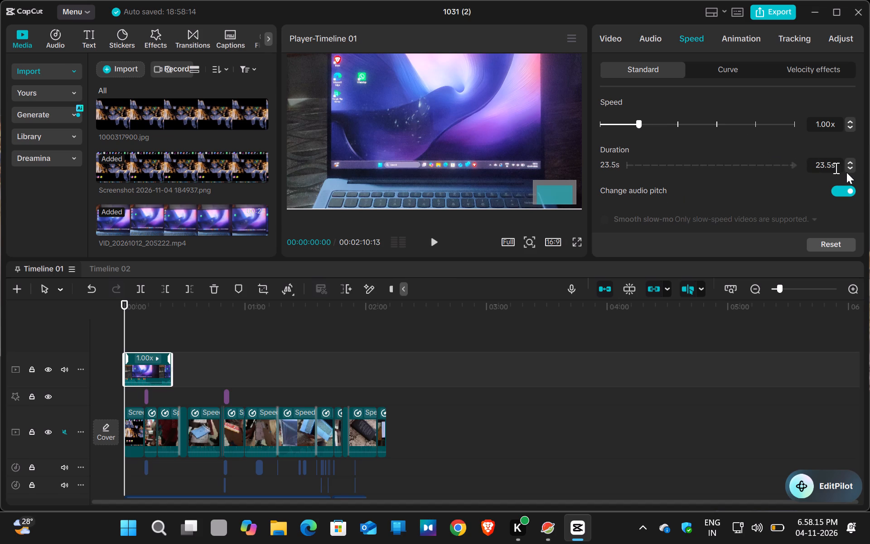
Shorten the VID_20261012_205222 overlay clip by speeding it up to a duration of 10.0 s.
double_click(849, 167)
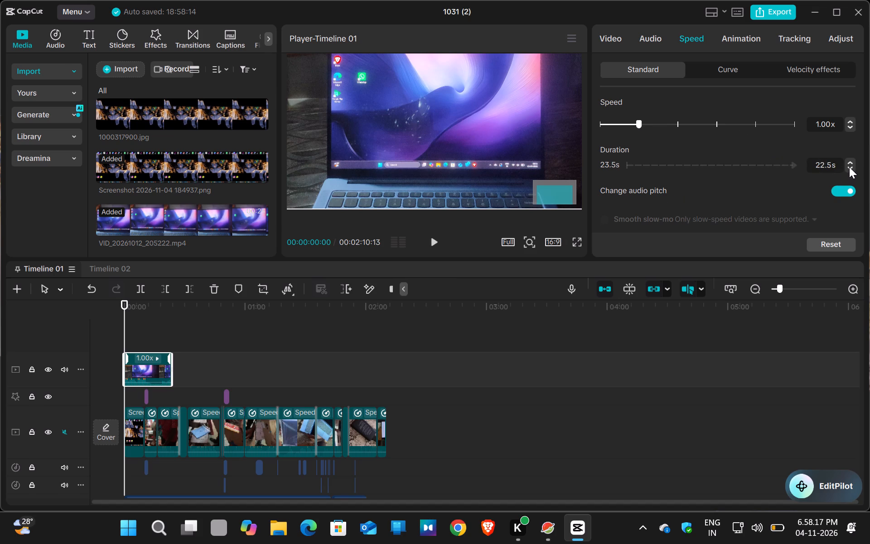
left_click(849, 167)
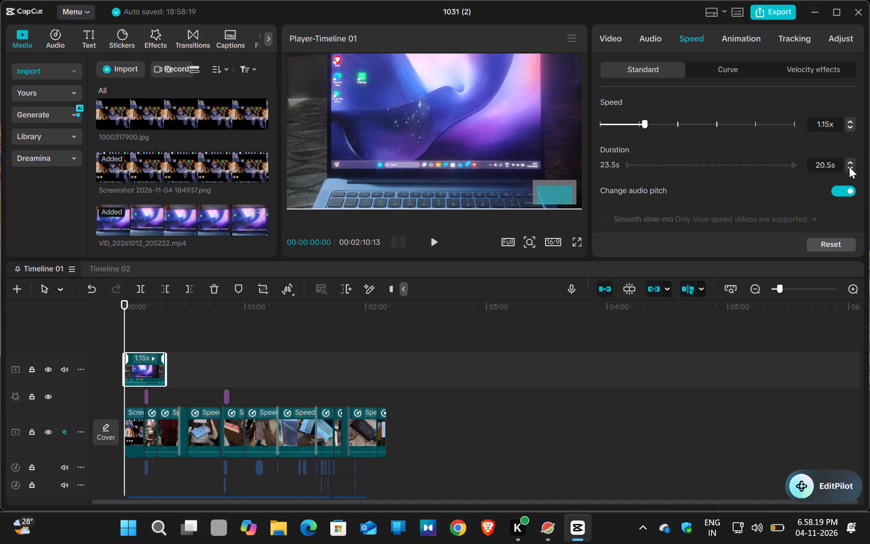
left_click(849, 167)
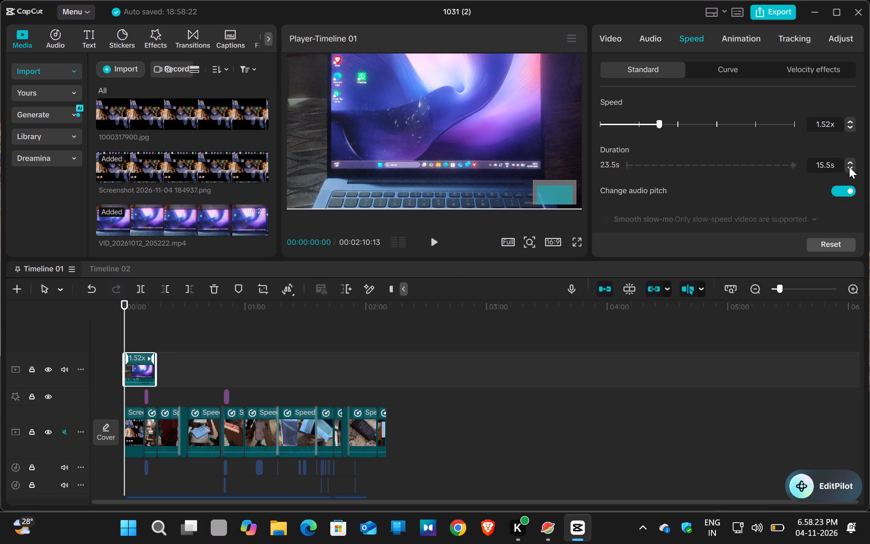
triple_click(849, 167)
double_click(849, 167)
left_click(849, 167)
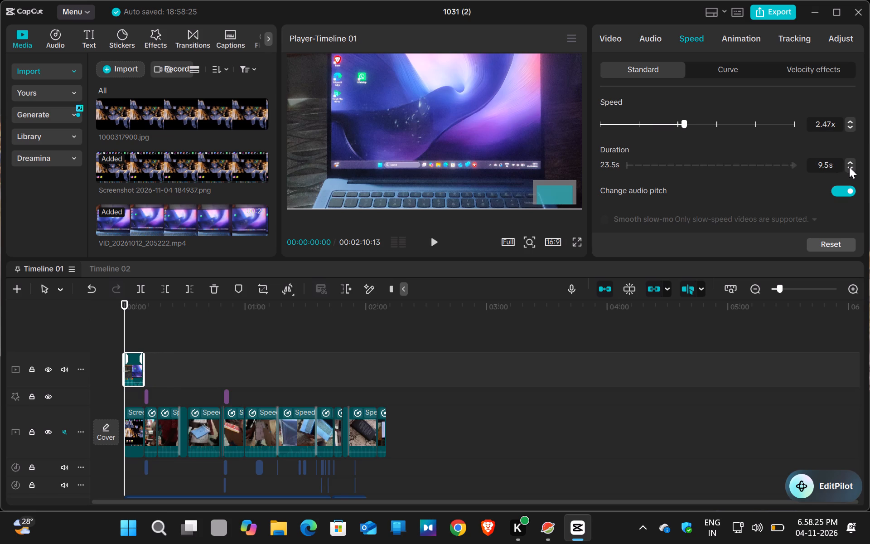
left_click(849, 163)
triple_click(849, 163)
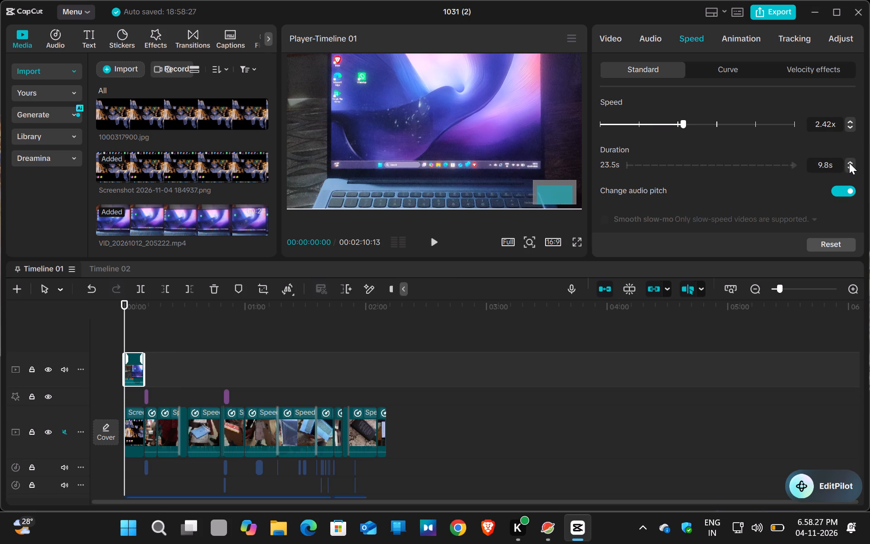
left_click(849, 163)
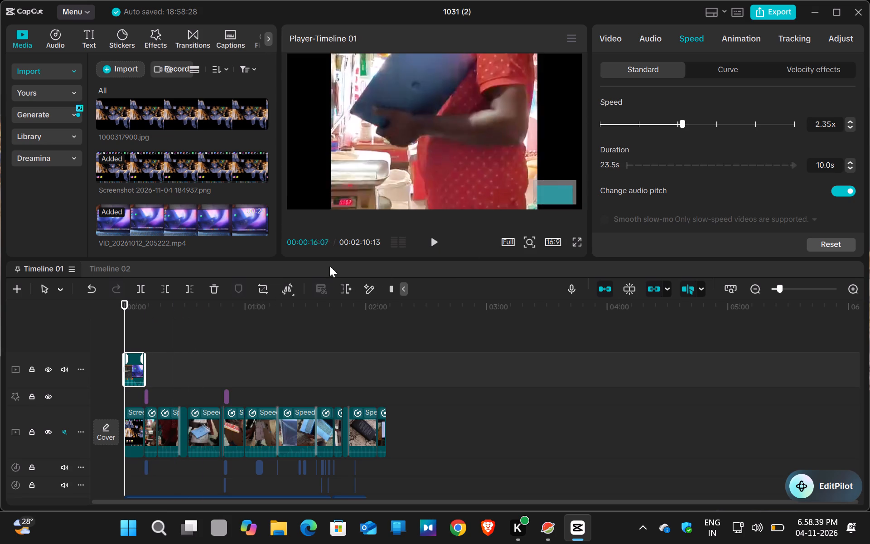
Play the opening briefly to preview the sped-up overlay clip, and review its standard speed settings.
left_click(433, 239)
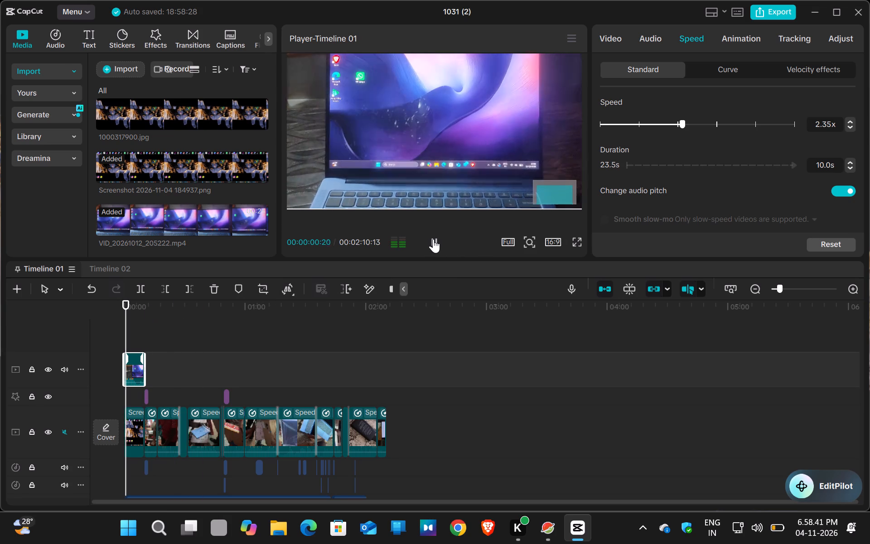
left_click(433, 239)
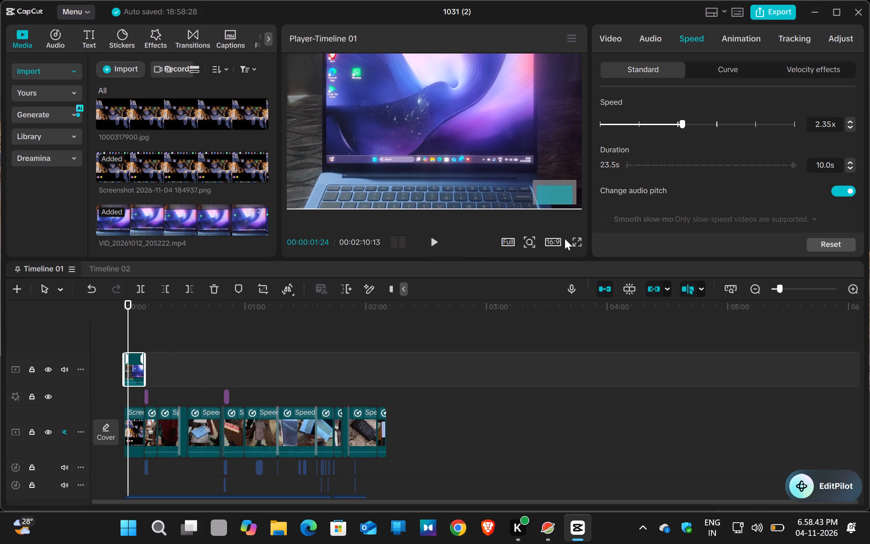
scroll(779, 164, "up", 4)
scroll(853, 129, "up", 1)
scroll(822, 110, "up", 4)
scroll(824, 108, "down", 5)
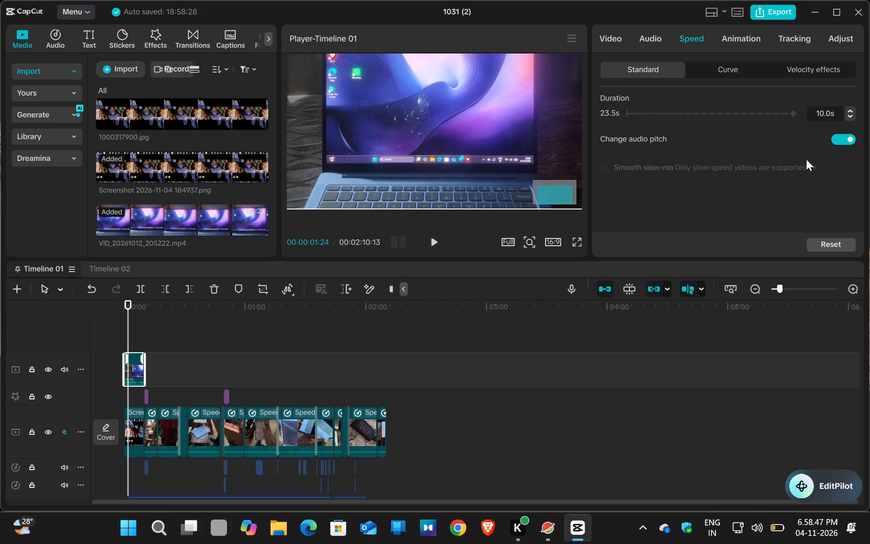
scroll(726, 174, "up", 1)
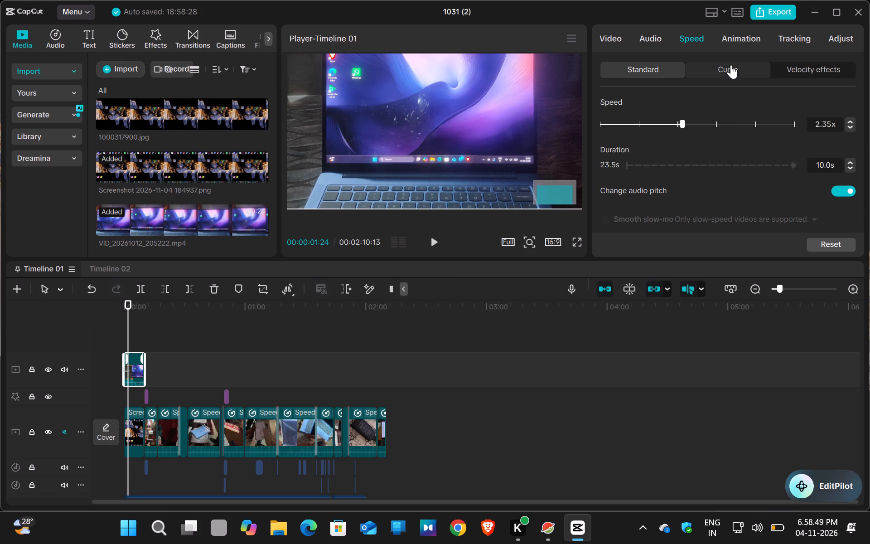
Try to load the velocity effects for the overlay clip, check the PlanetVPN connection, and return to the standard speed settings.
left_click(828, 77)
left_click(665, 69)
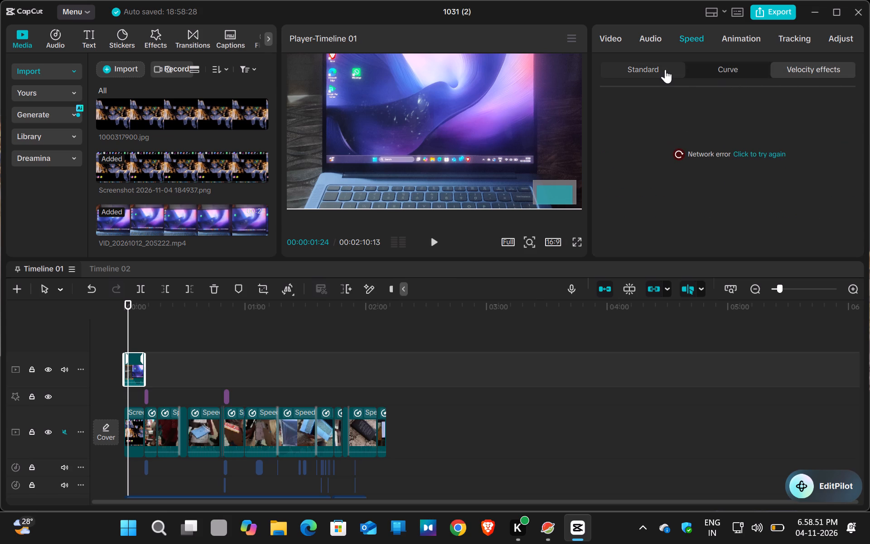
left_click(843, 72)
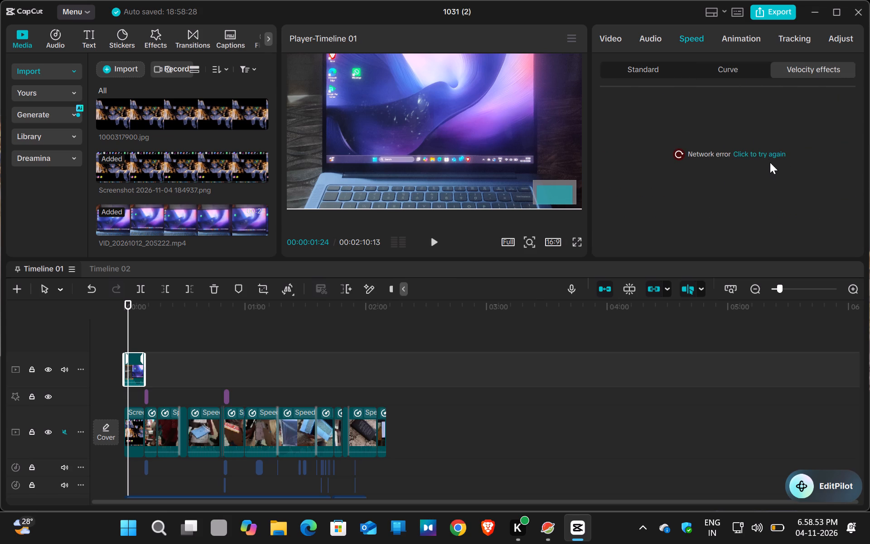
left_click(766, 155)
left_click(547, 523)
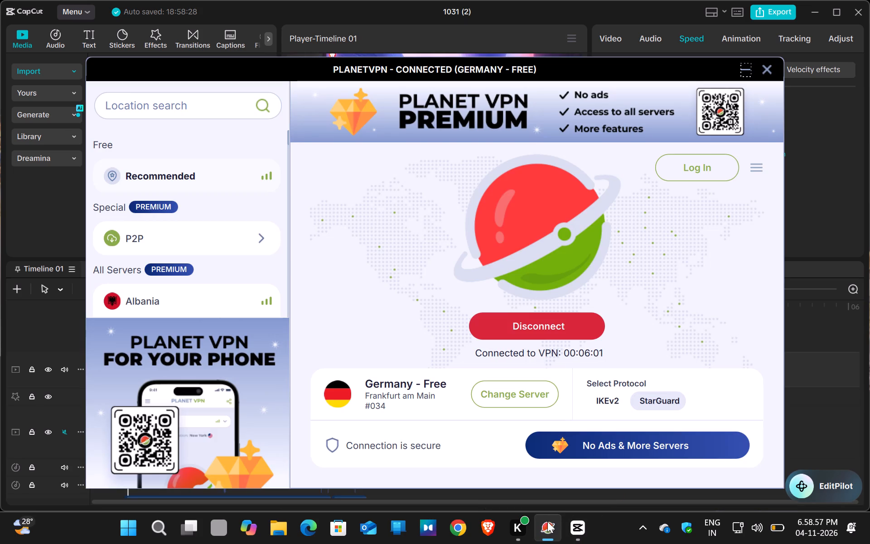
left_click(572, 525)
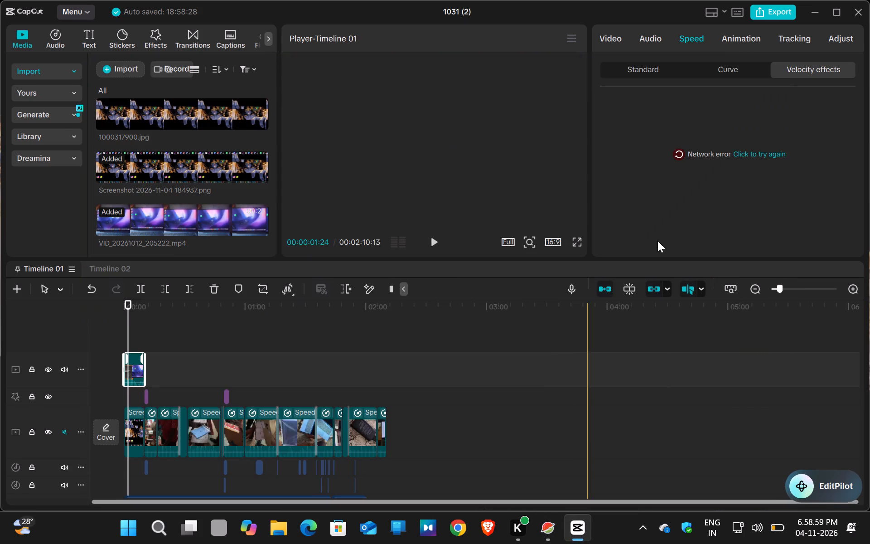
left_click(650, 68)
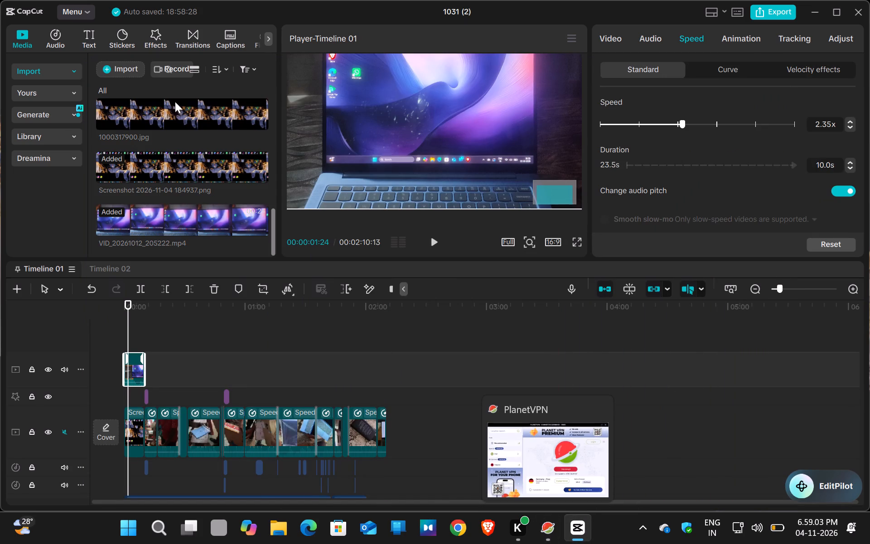
Open the trending video effects library.
double_click(151, 36)
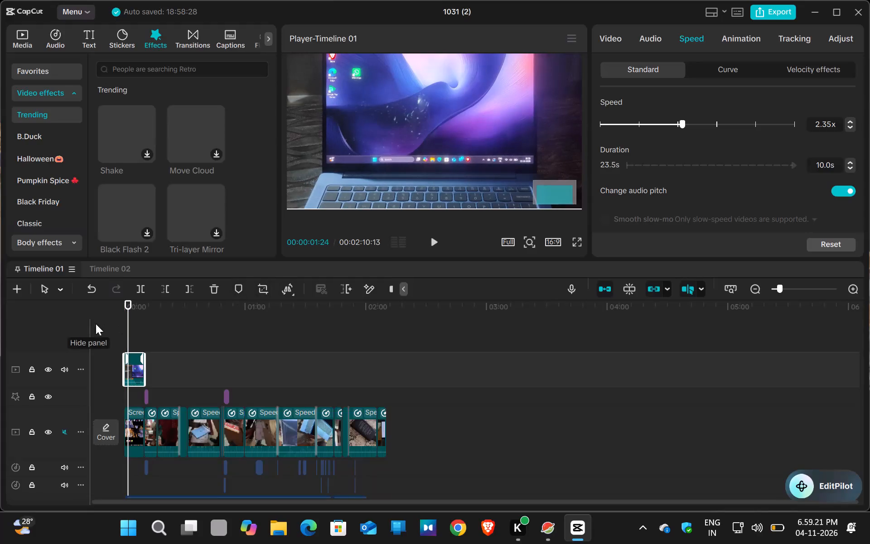
Preview the overlay clip from the start of the timeline, including a full-screen look at the frame.
left_click_drag(129, 304, 13, 308)
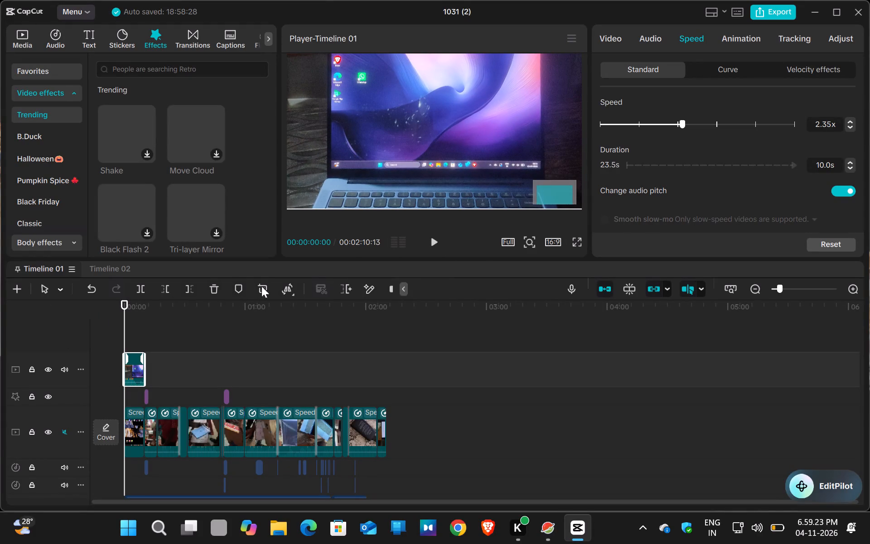
left_click(435, 239)
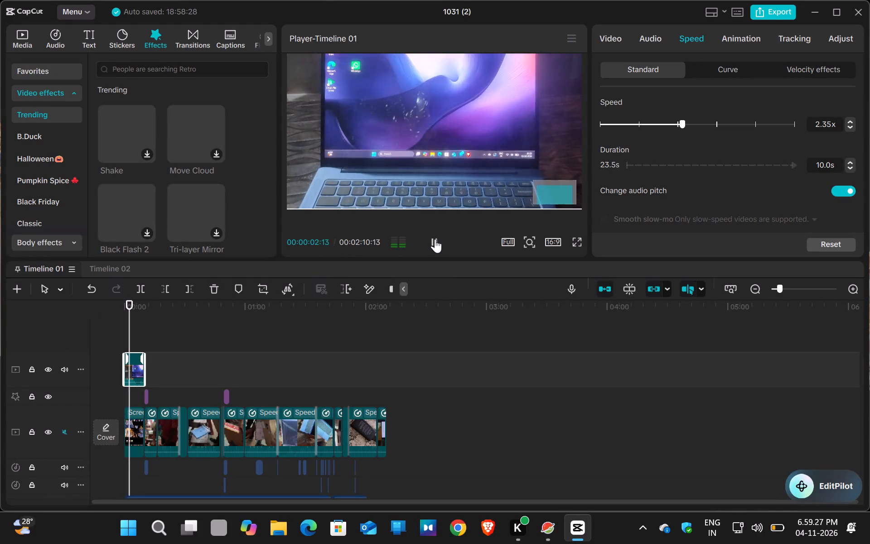
left_click(435, 243)
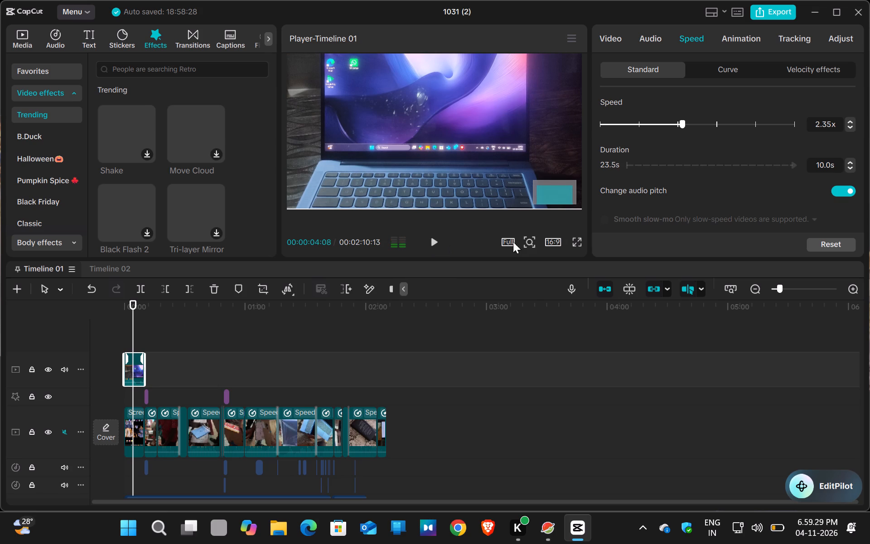
left_click(577, 243)
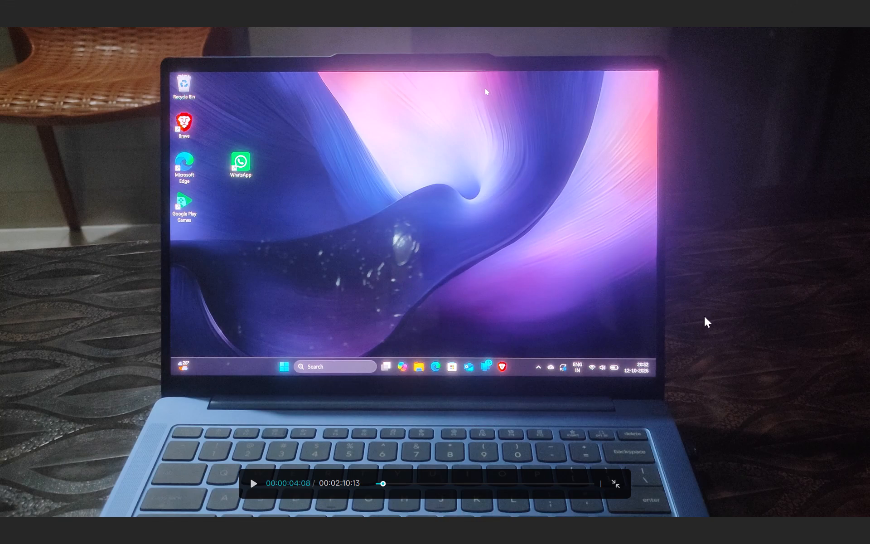
left_click(620, 486)
left_click(431, 235)
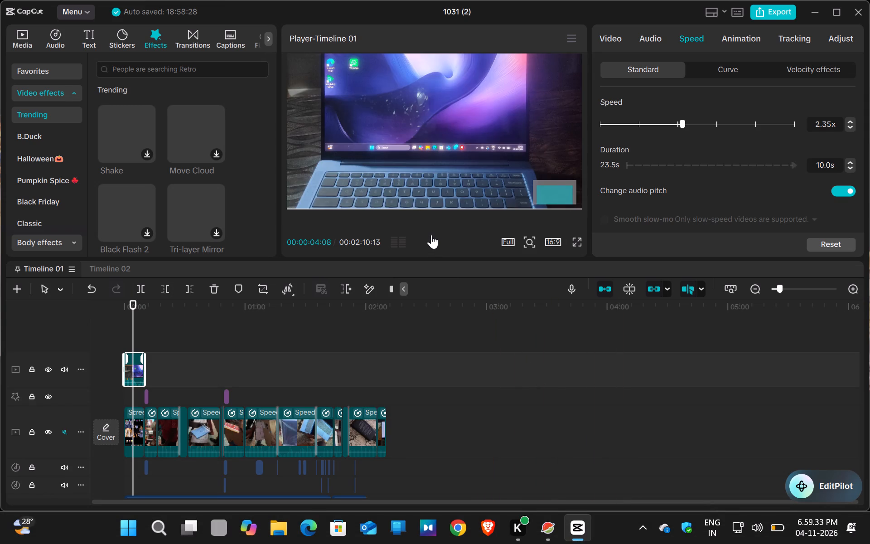
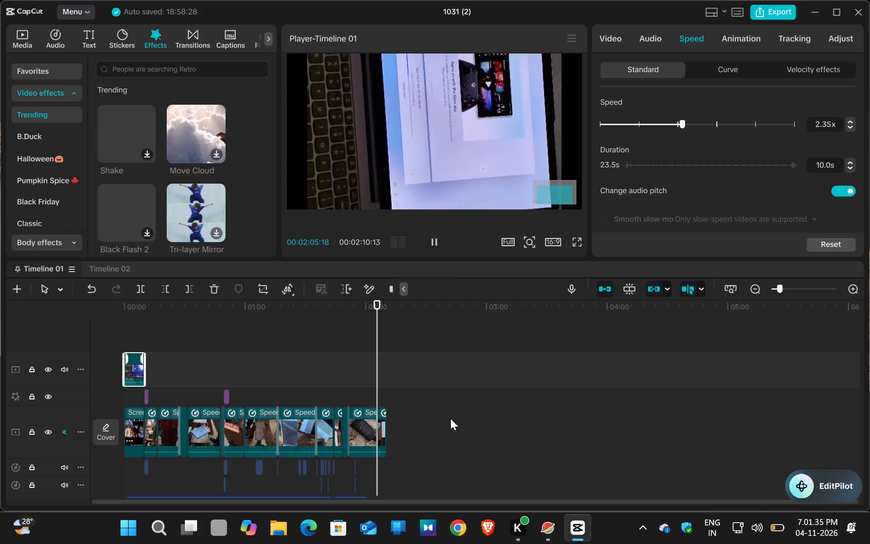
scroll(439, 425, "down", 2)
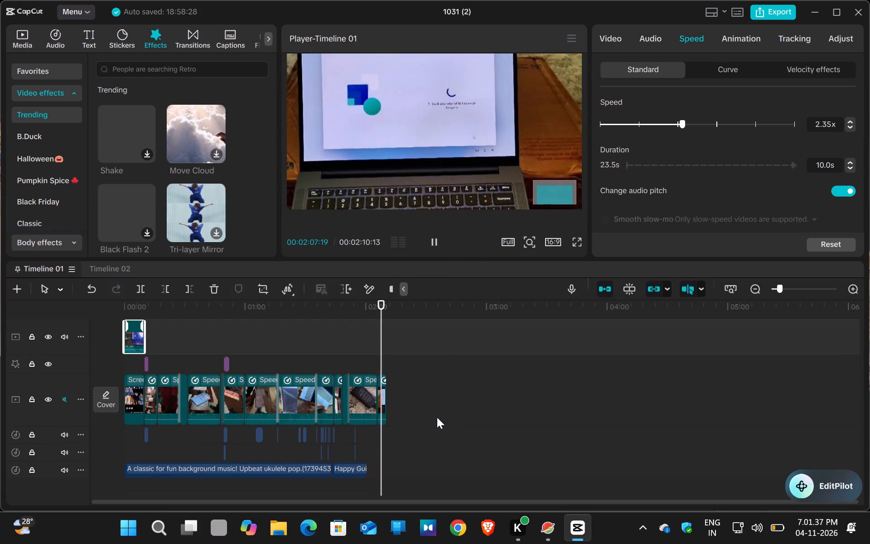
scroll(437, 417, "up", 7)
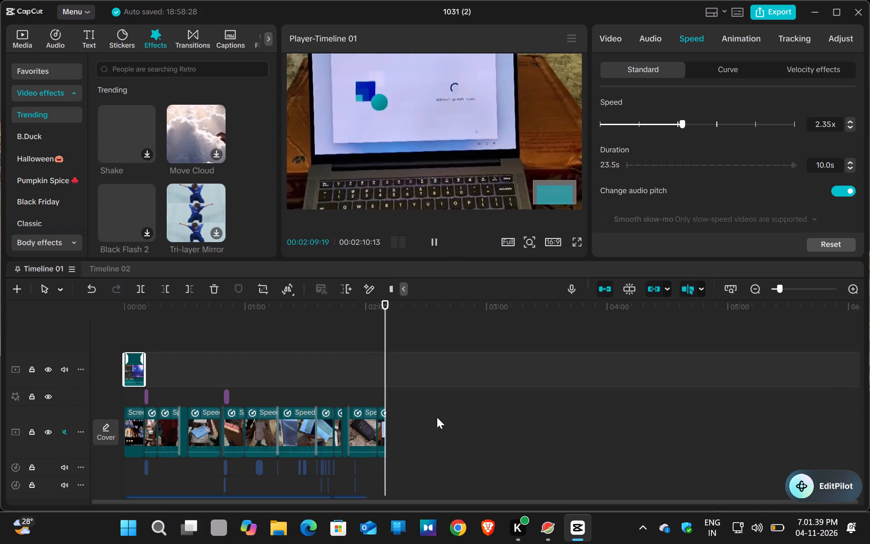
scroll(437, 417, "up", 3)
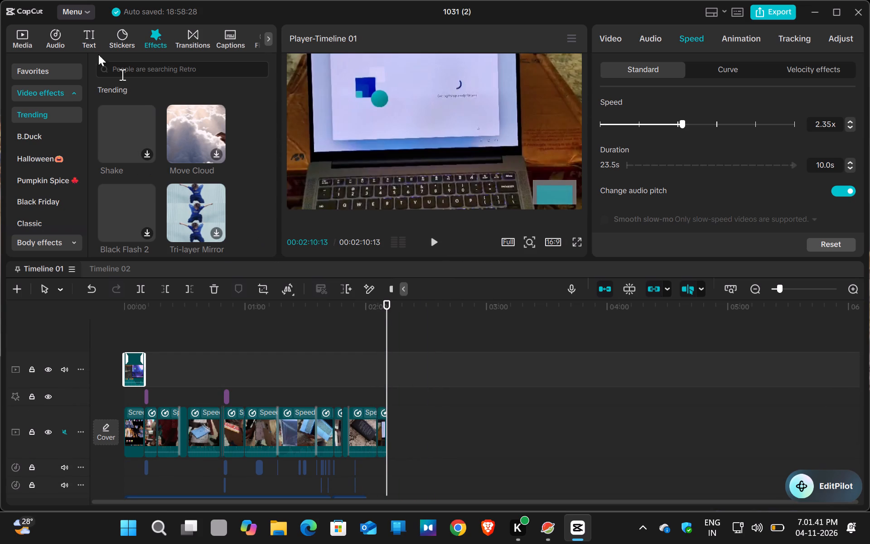
Remove the unused image 1000317900.jpg from the project's imported media.
left_click(31, 40)
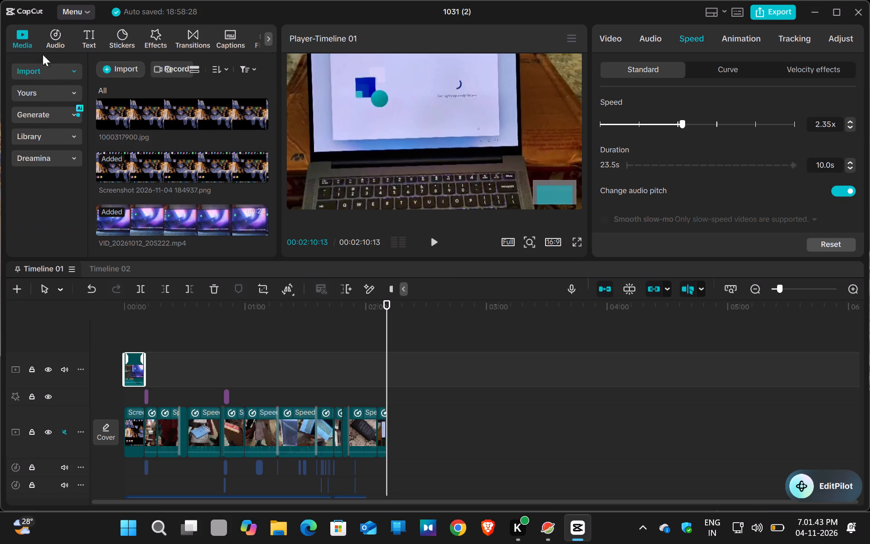
left_click(126, 77)
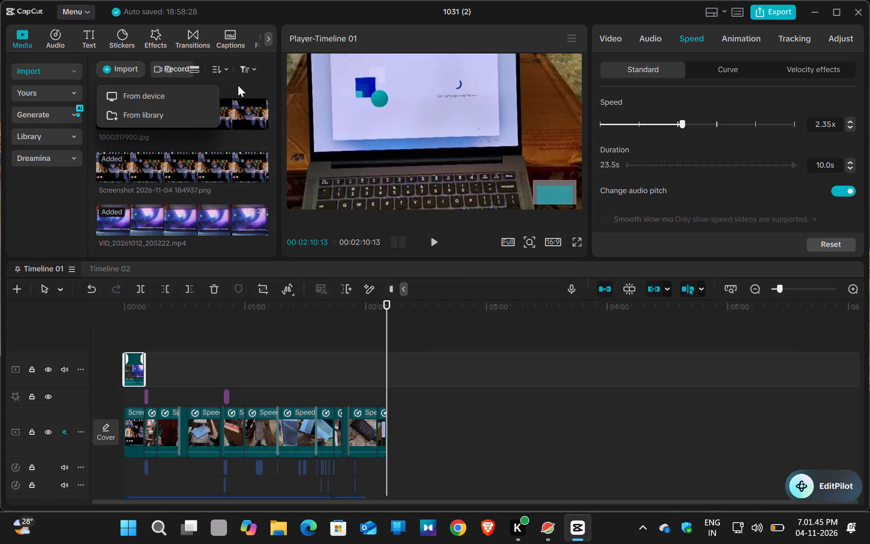
left_click(124, 68)
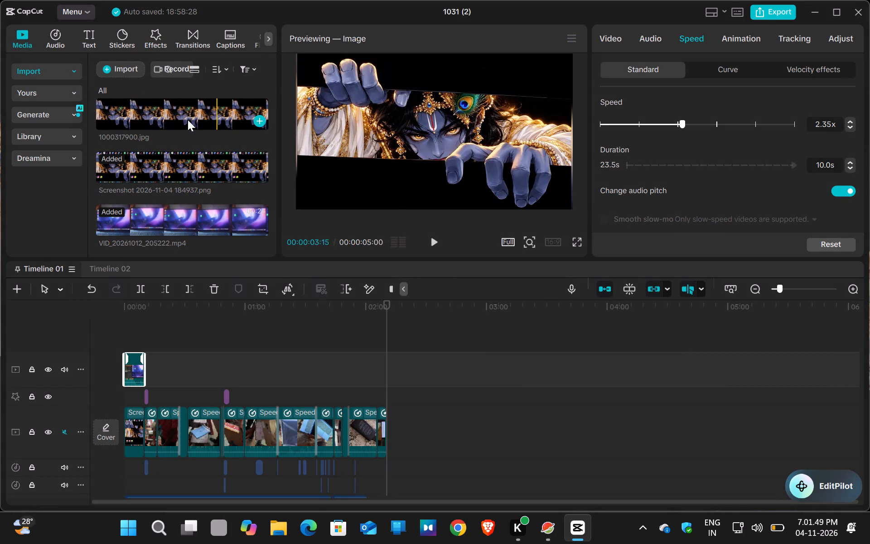
right_click(180, 115)
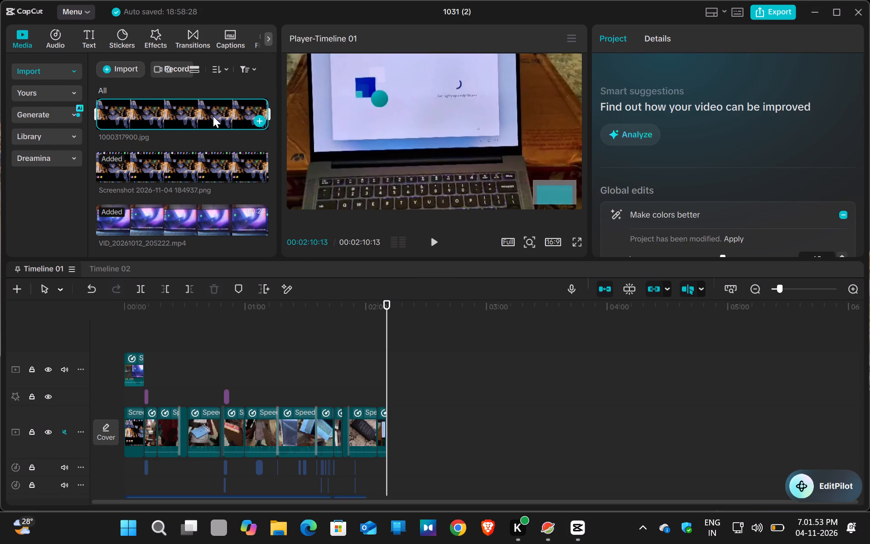
Delete the unused image 1000317900.jpg from the project's imported media.
key("Delete")
key("Delete")
right_click(209, 113)
left_click(255, 158)
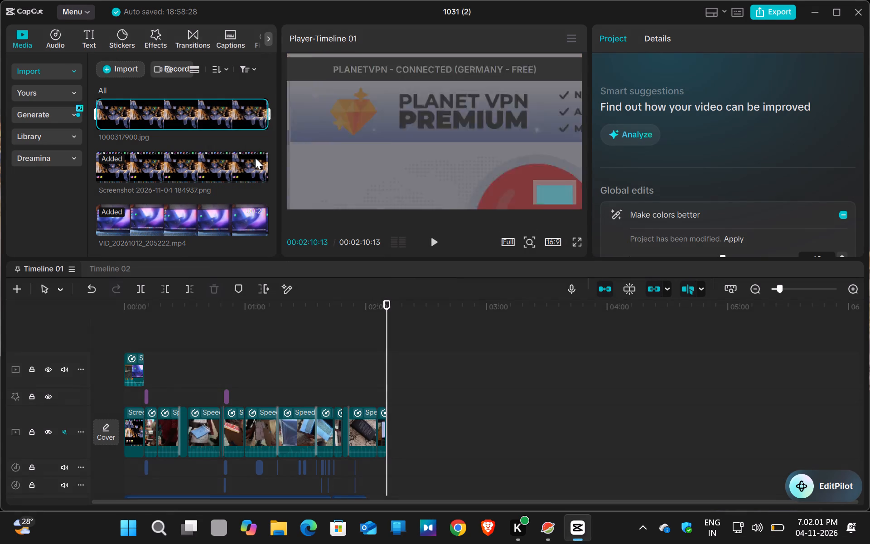
Look through the imported media clips and move the playhead to near the start of the timeline.
scroll(223, 153, "down", 15)
scroll(254, 126, "down", 7)
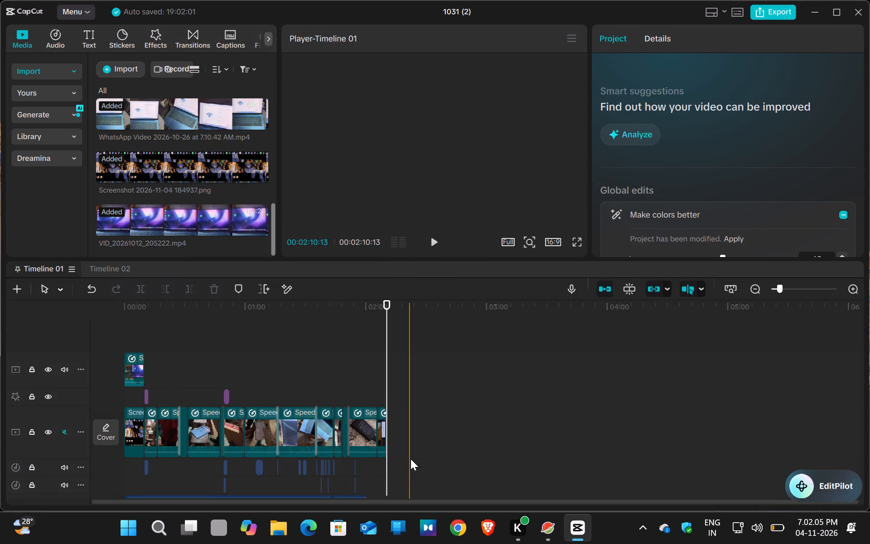
left_click(127, 307)
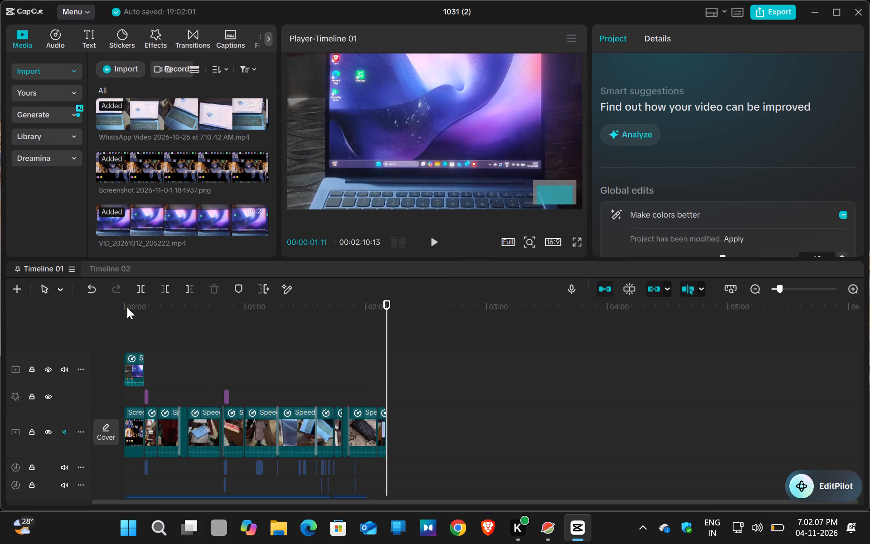
scroll(143, 148, "down", 6)
scroll(213, 139, "up", 3)
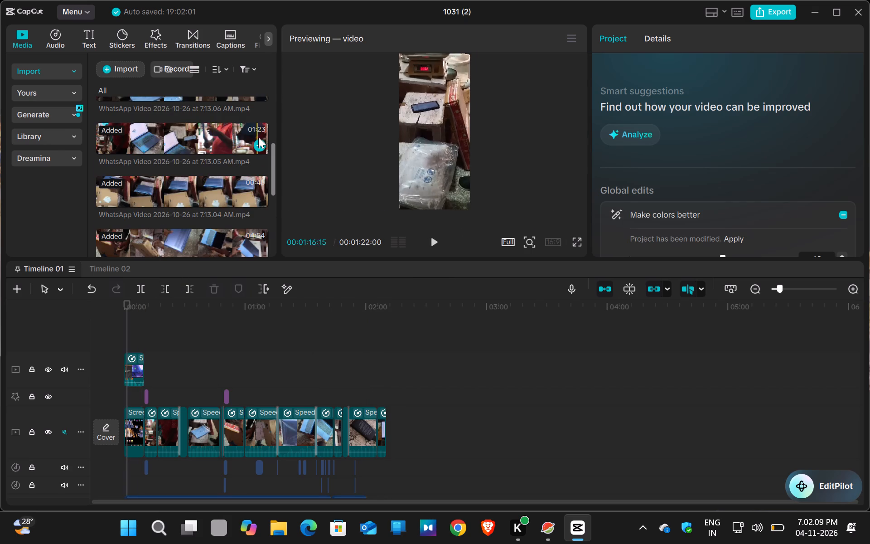
scroll(258, 137, "up", 7)
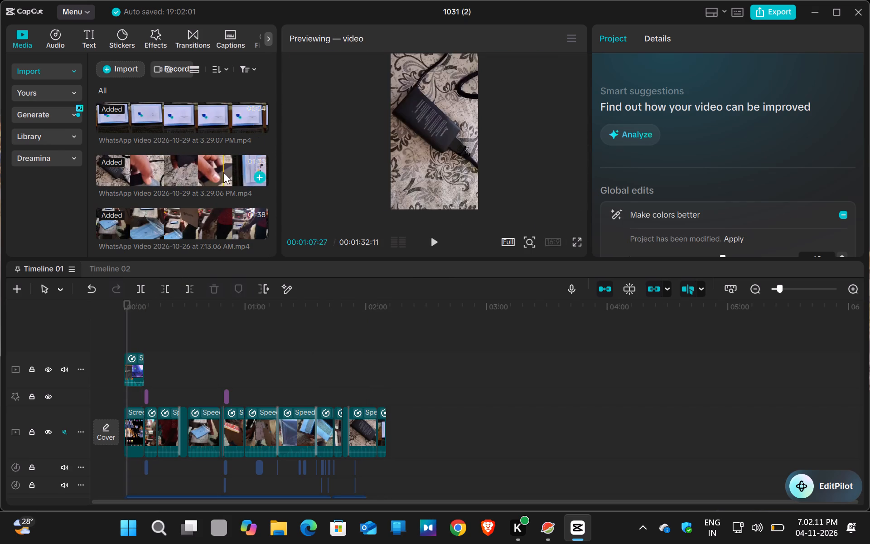
Look through the imported media to check which clips and images the project contains.
scroll(227, 185, "down", 2)
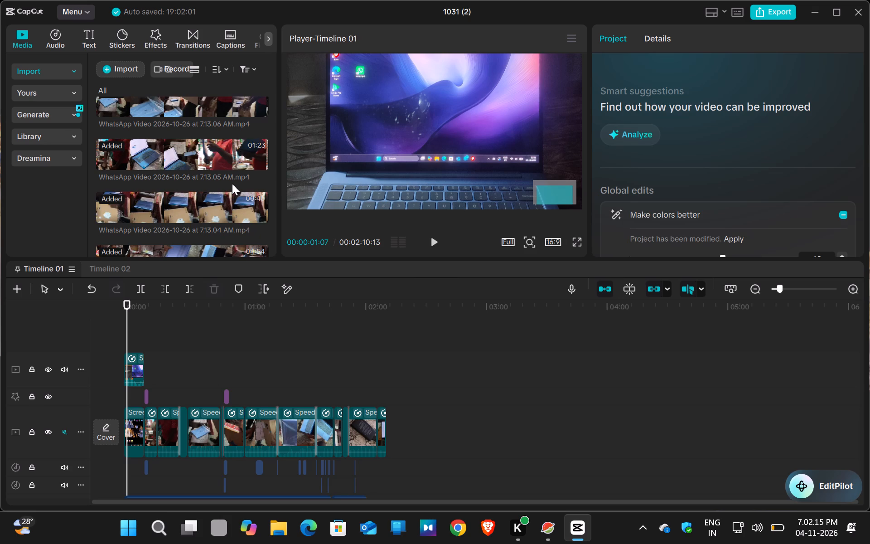
scroll(232, 184, "down", 3)
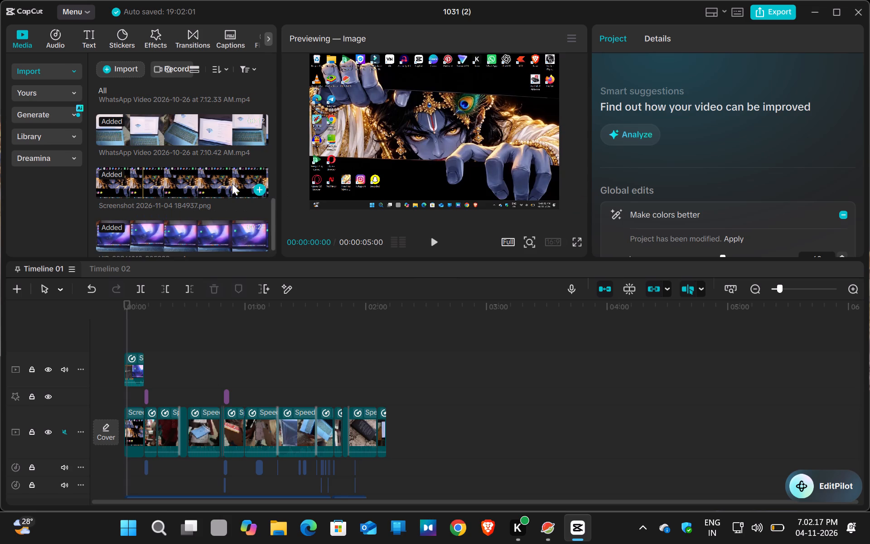
scroll(232, 184, "down", 2)
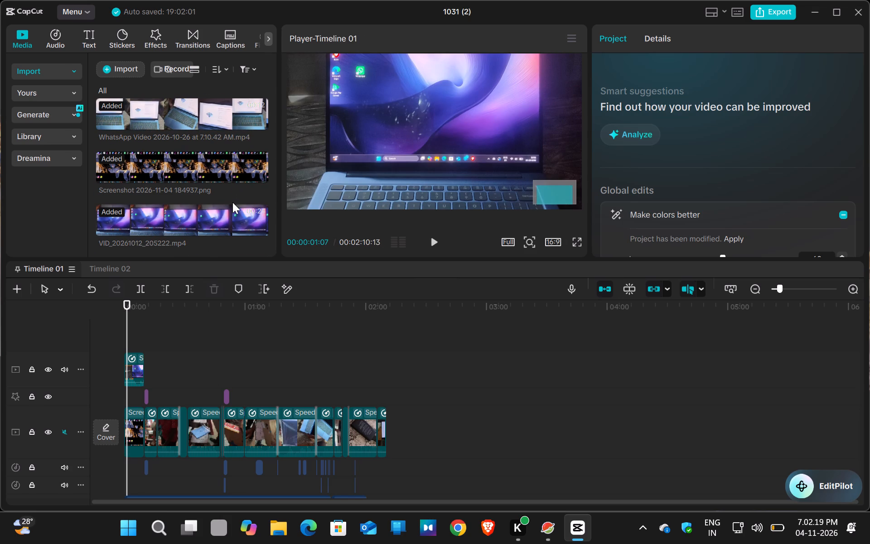
scroll(232, 200, "up", 1)
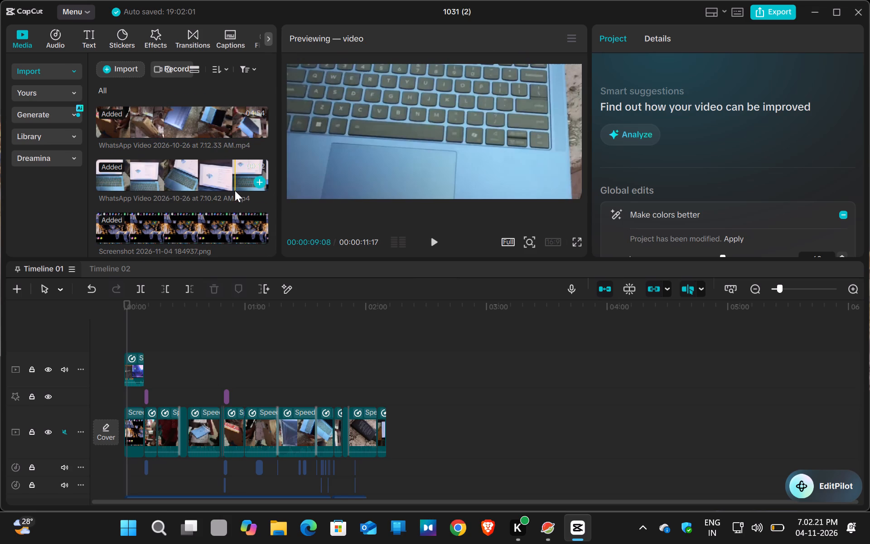
scroll(235, 190, "up", 1)
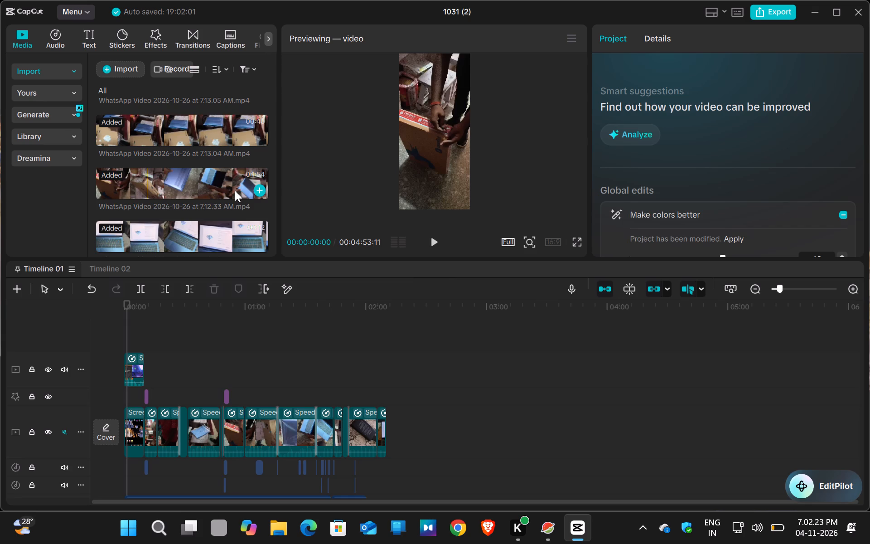
scroll(235, 190, "up", 1)
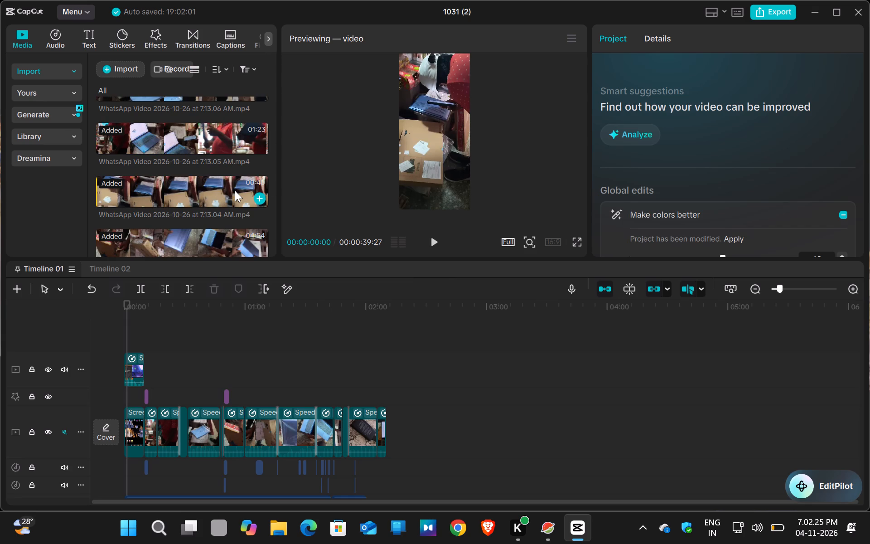
scroll(235, 190, "up", 2)
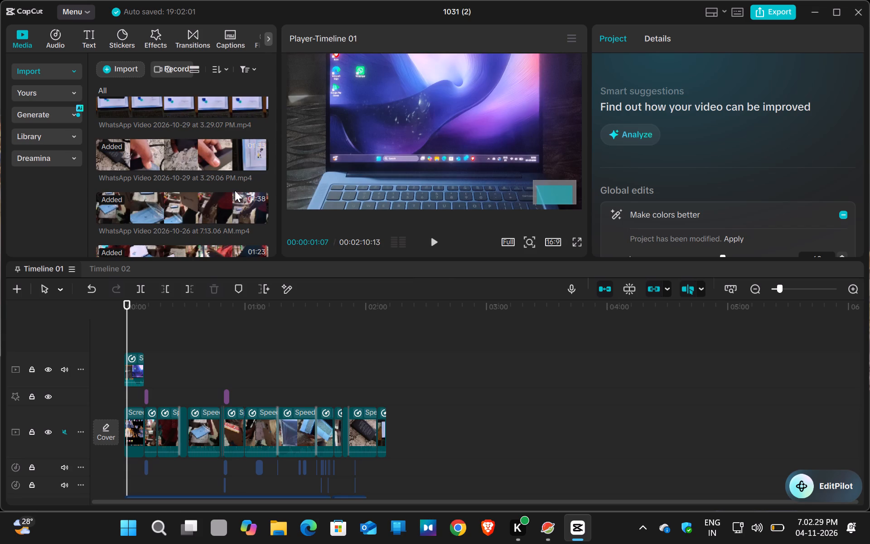
scroll(235, 190, "up", 6)
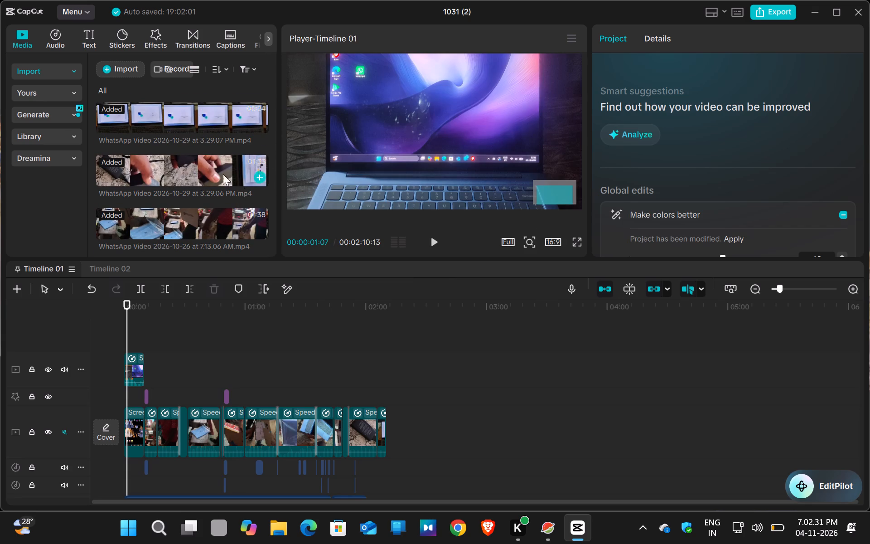
Move the playhead to the end of the last clip on the timeline, at 00:02:10:13.
left_click(386, 309)
left_click(386, 309)
left_click_drag(387, 309, 399, 309)
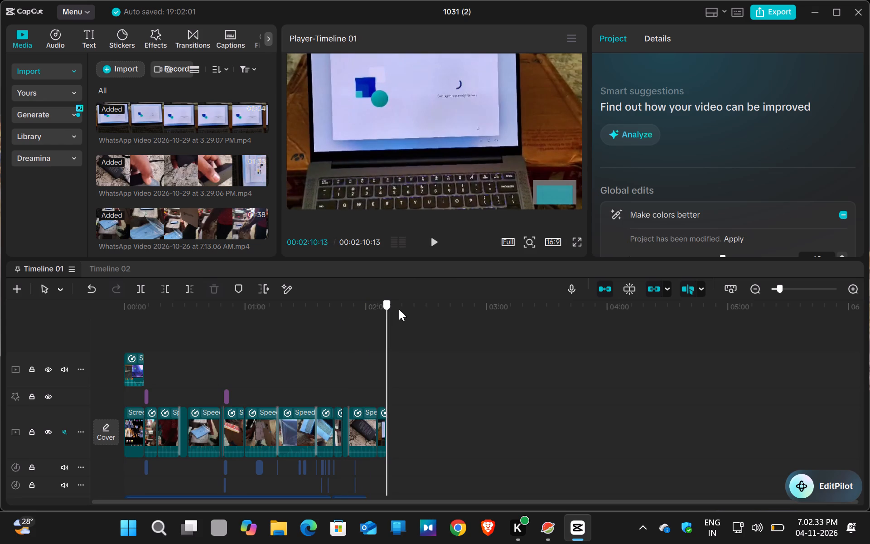
left_click_drag(399, 309, 400, 309)
left_click(400, 309)
left_click(127, 68)
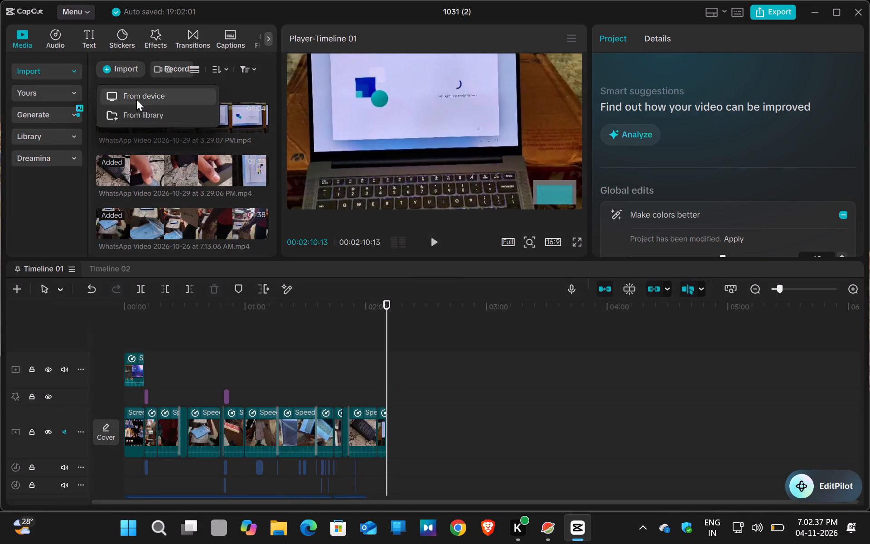
left_click(137, 97)
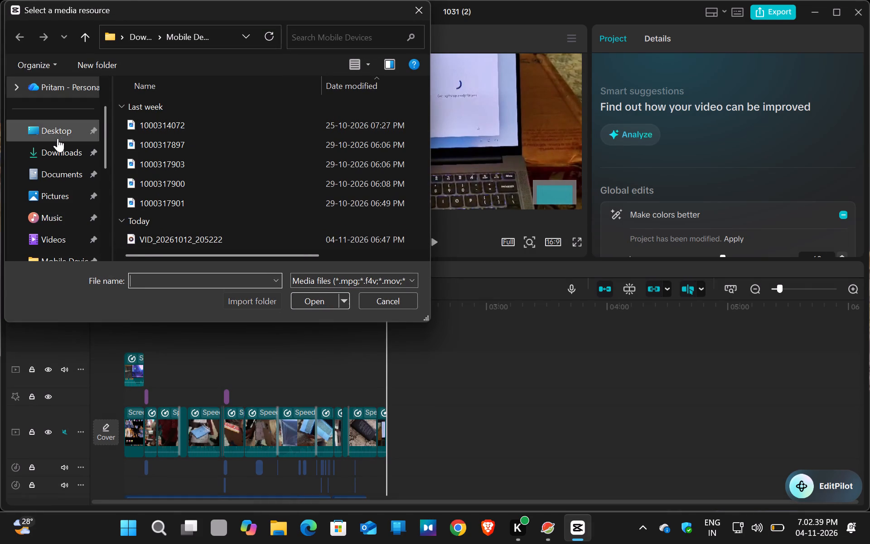
scroll(73, 159, "down", 4)
scroll(73, 159, "up", 2)
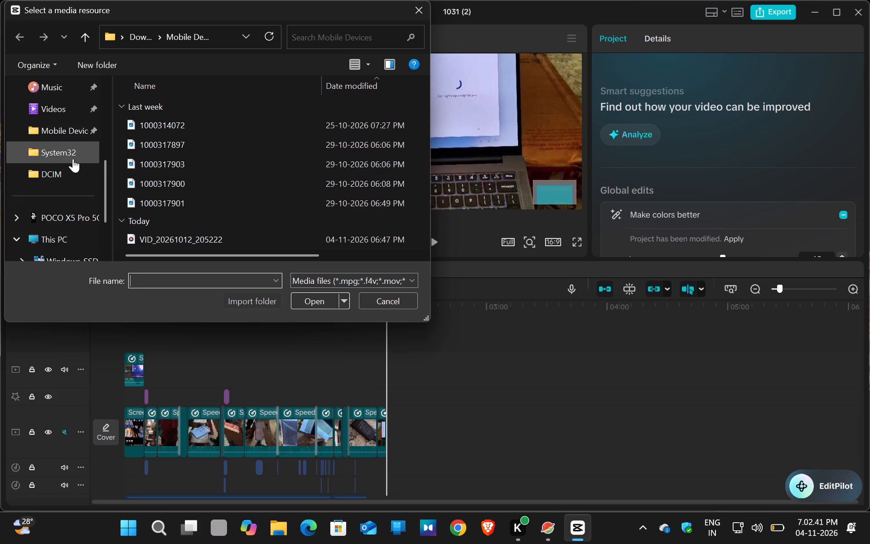
scroll(73, 159, "up", 1)
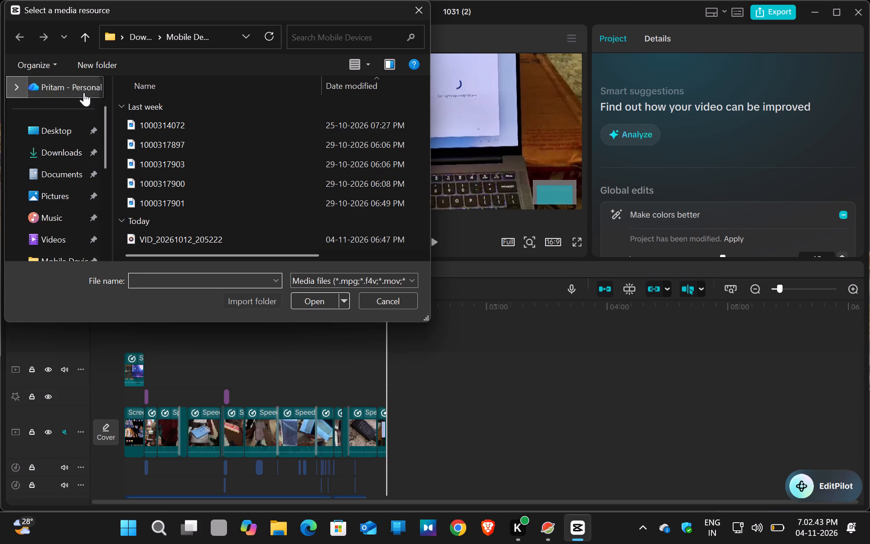
scroll(53, 117, "up", 5)
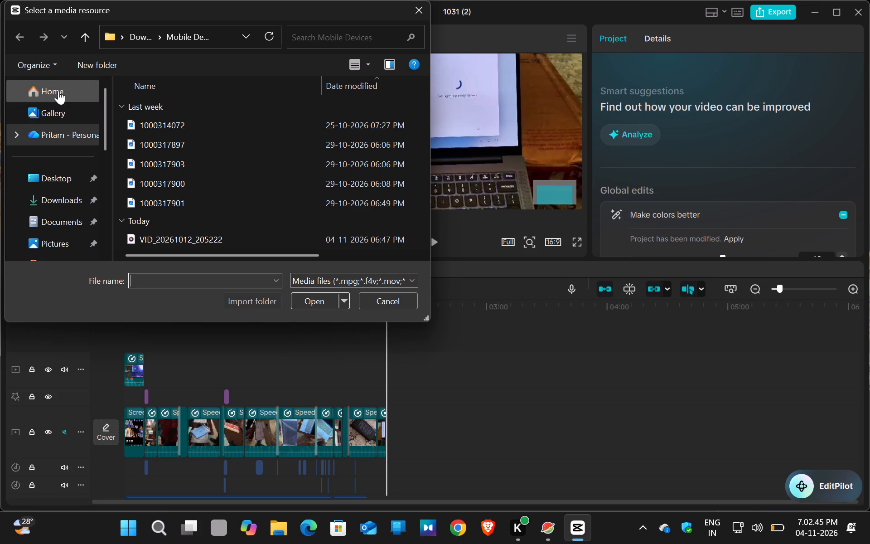
left_click(58, 91)
scroll(200, 186, "down", 6)
scroll(199, 186, "up", 1)
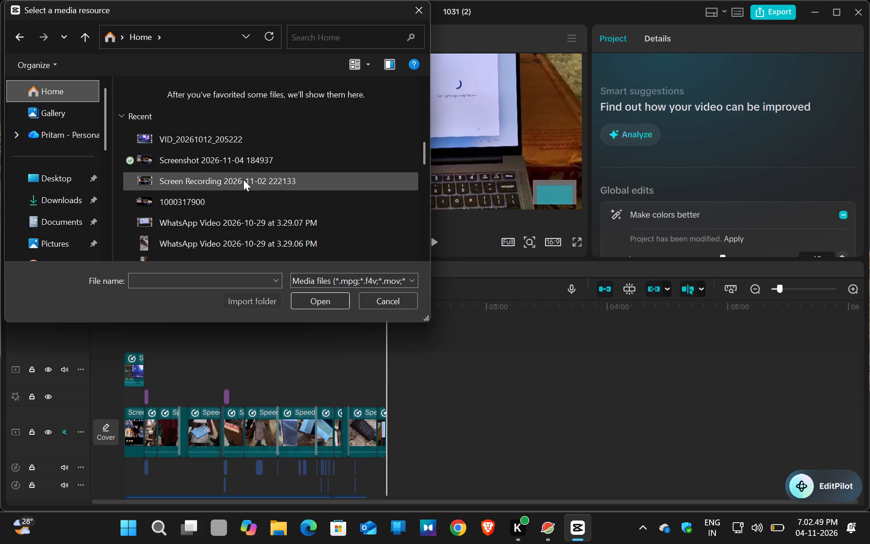
scroll(243, 180, "down", 1)
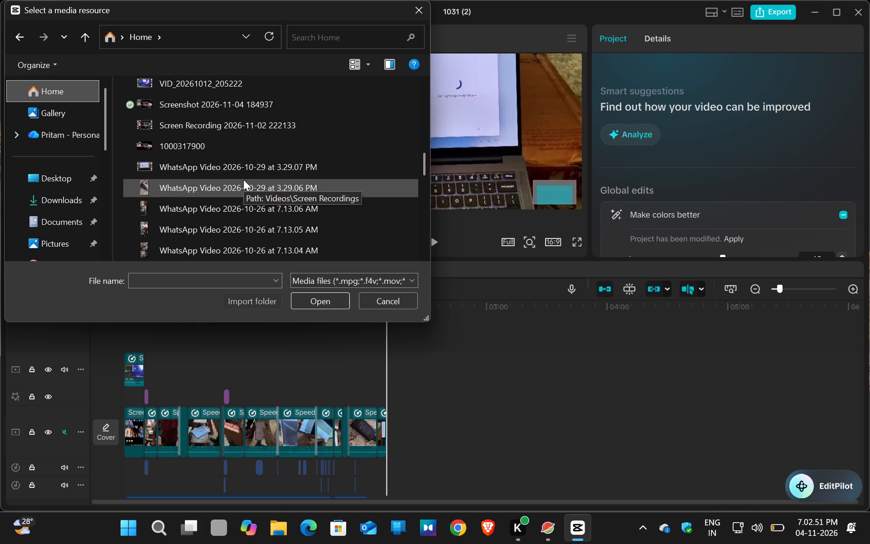
scroll(246, 128, "up", 1)
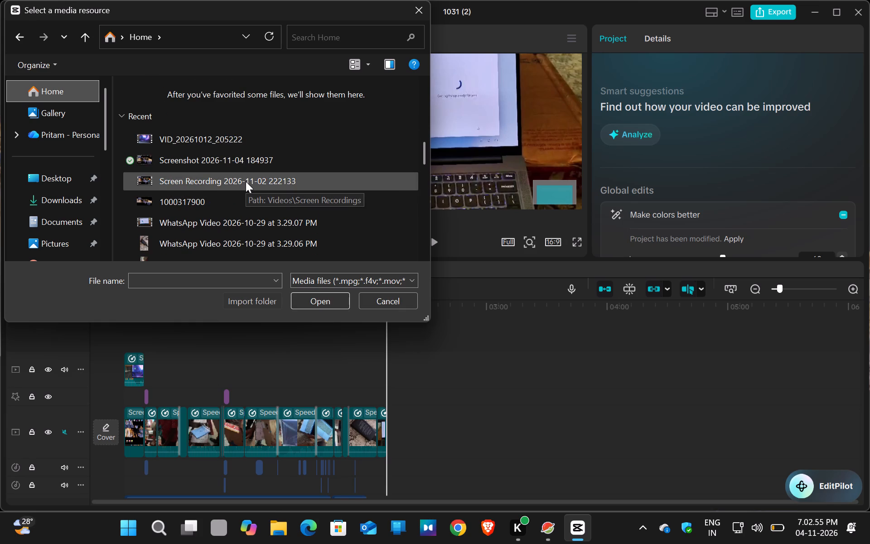
left_click(246, 181)
left_click(310, 300)
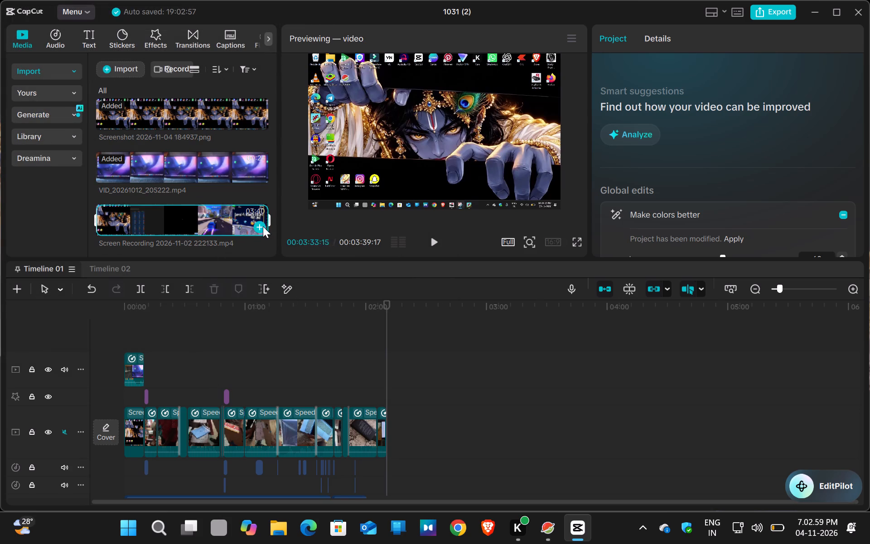
Append the imported screen recording to the end of the main track and play its first seconds.
left_click(257, 224)
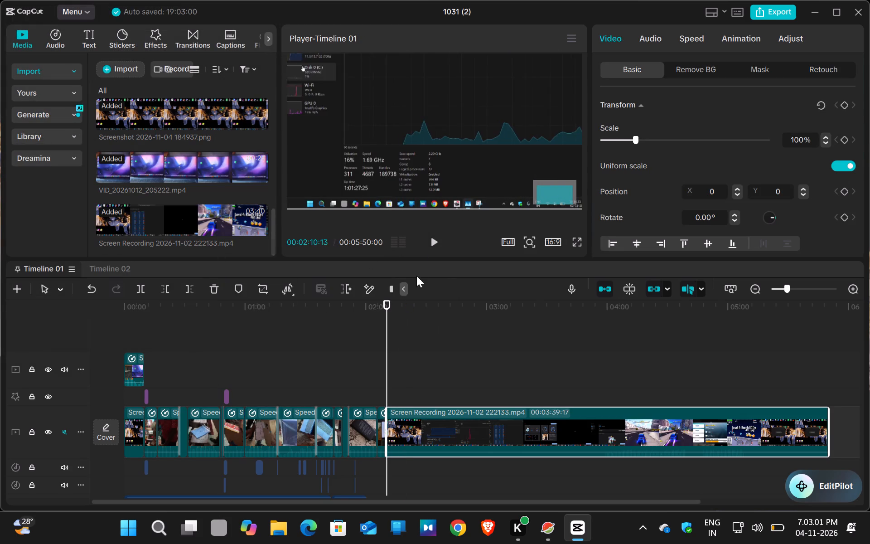
left_click(434, 243)
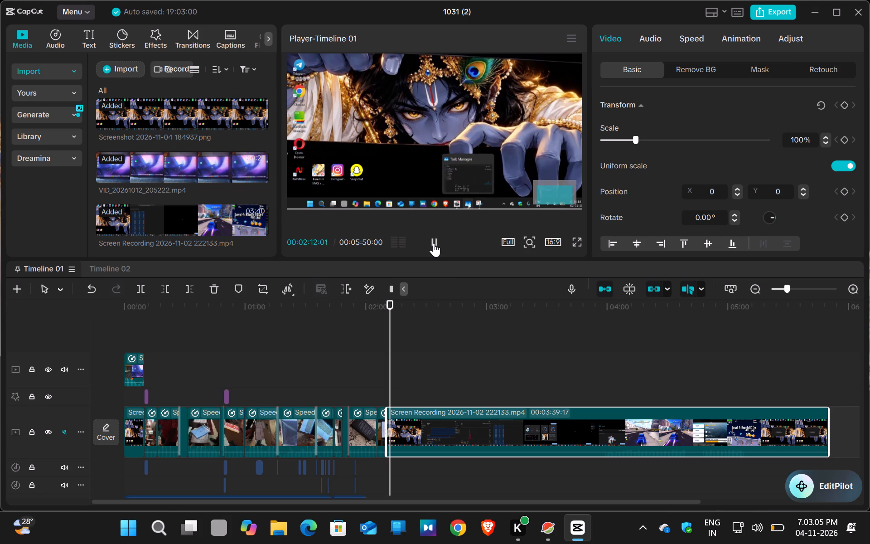
left_click(434, 243)
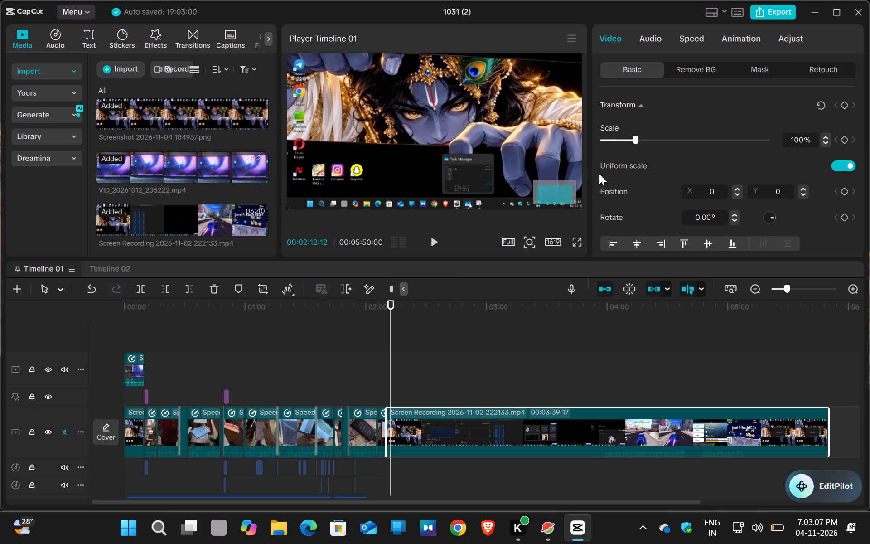
Switch the workspace layout to Generative.
left_click(710, 13)
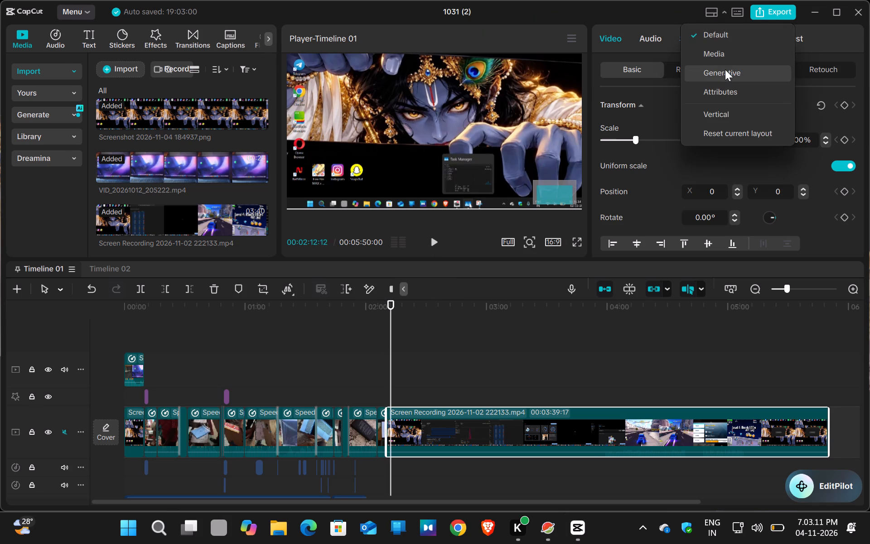
left_click(725, 69)
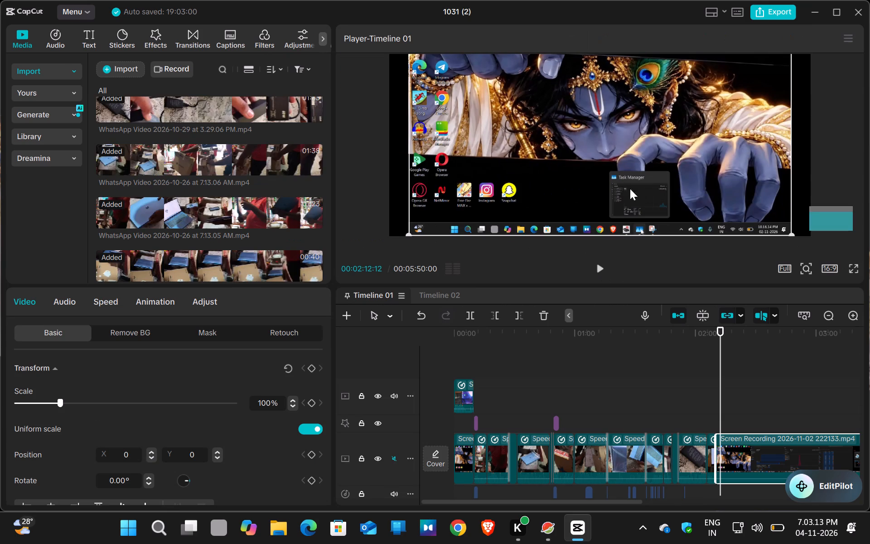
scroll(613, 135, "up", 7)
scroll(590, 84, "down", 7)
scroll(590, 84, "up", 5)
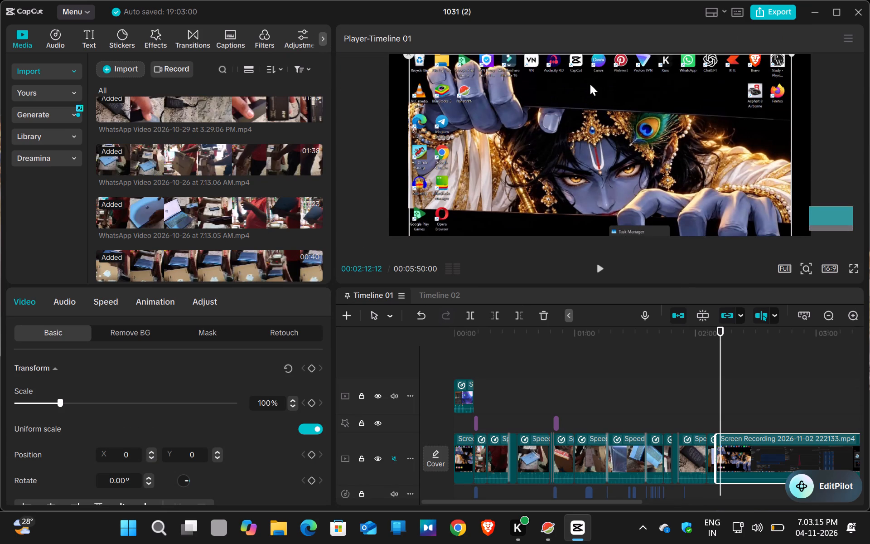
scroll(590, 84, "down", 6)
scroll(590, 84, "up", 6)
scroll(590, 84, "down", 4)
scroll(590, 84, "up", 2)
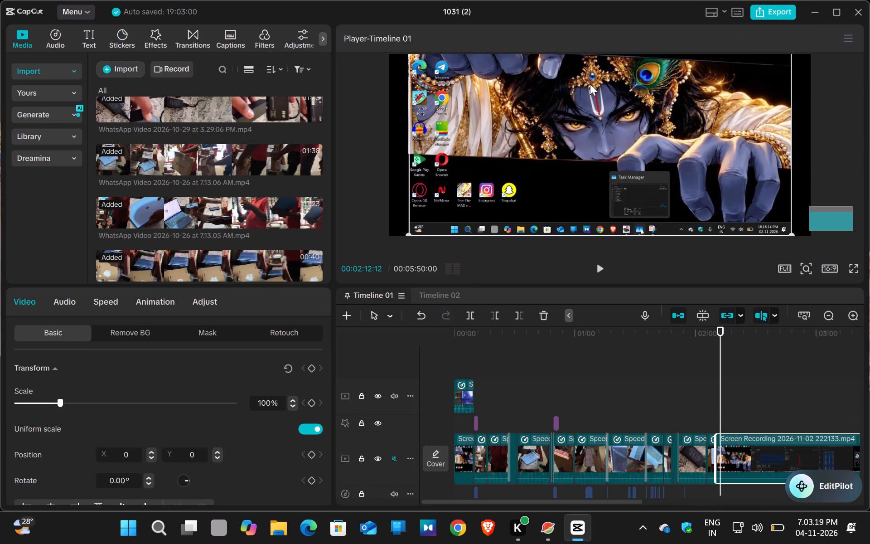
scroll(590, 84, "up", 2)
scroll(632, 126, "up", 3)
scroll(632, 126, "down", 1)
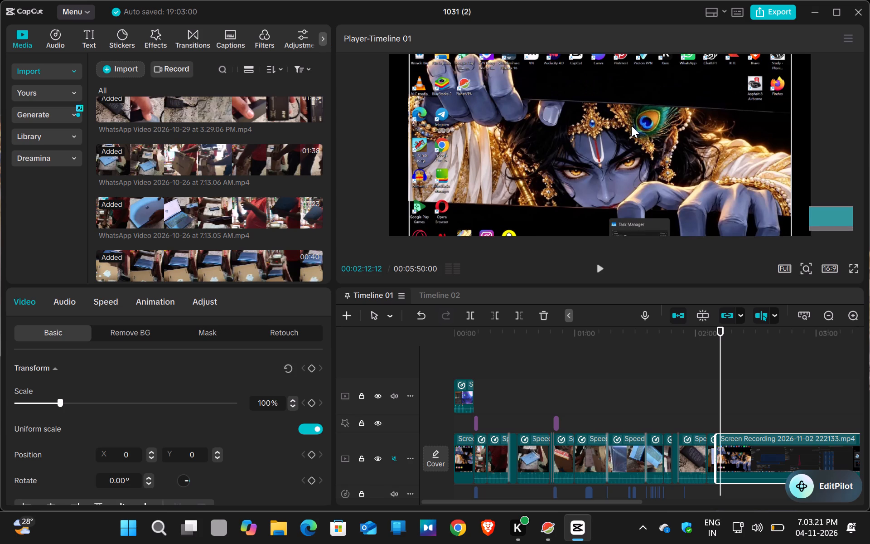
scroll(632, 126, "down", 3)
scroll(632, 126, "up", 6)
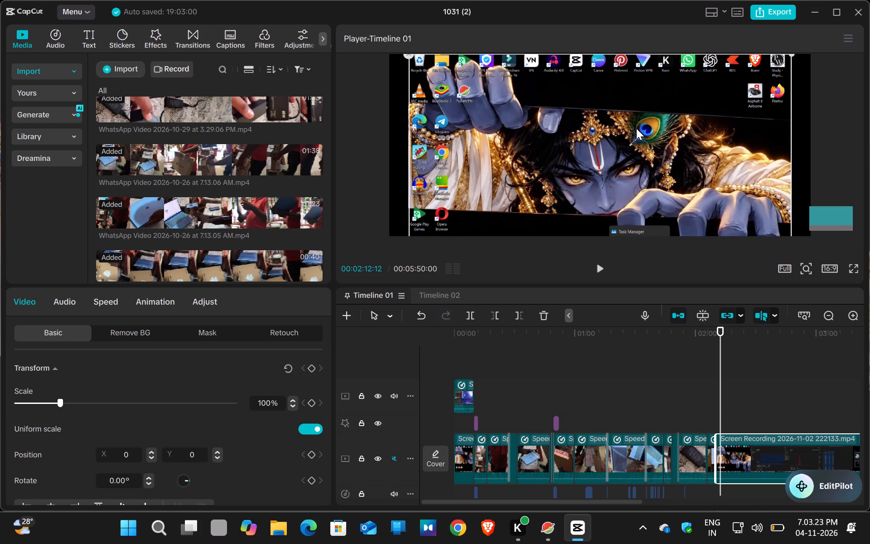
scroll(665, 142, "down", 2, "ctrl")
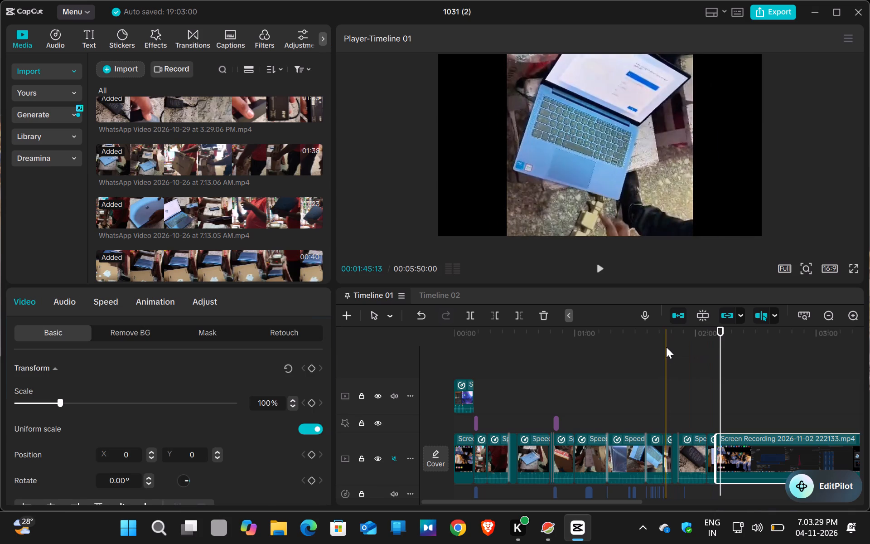
Move the playhead back to the opening at 00:00:00:14, with the overlay clip on the upper track selected.
left_click(666, 347)
double_click(691, 335)
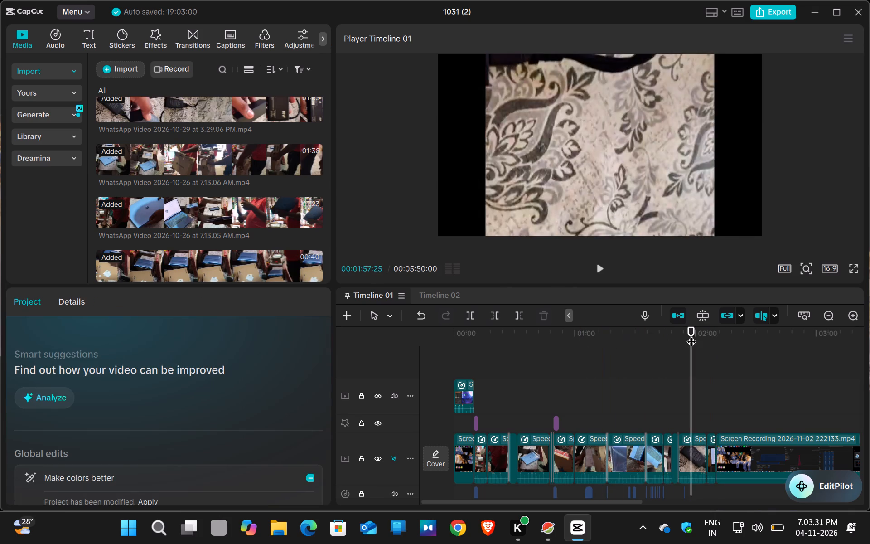
left_click(448, 349)
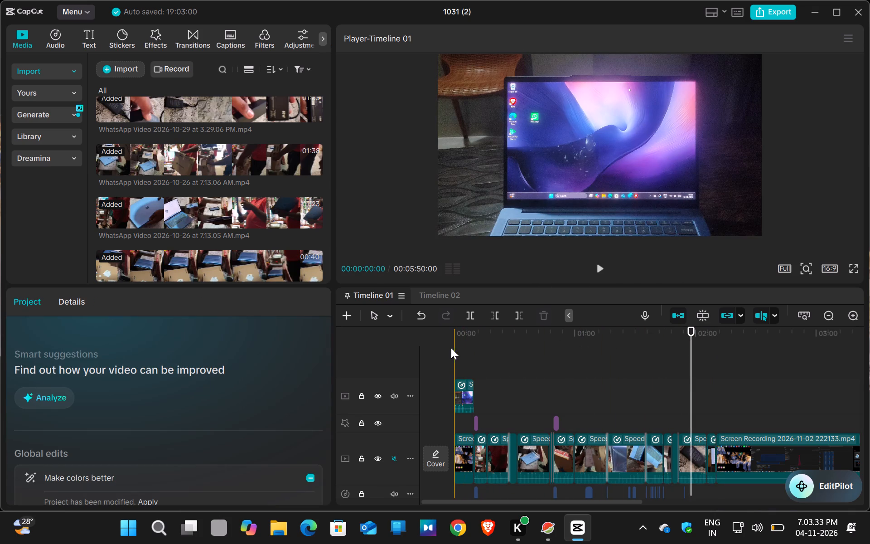
left_click(462, 384)
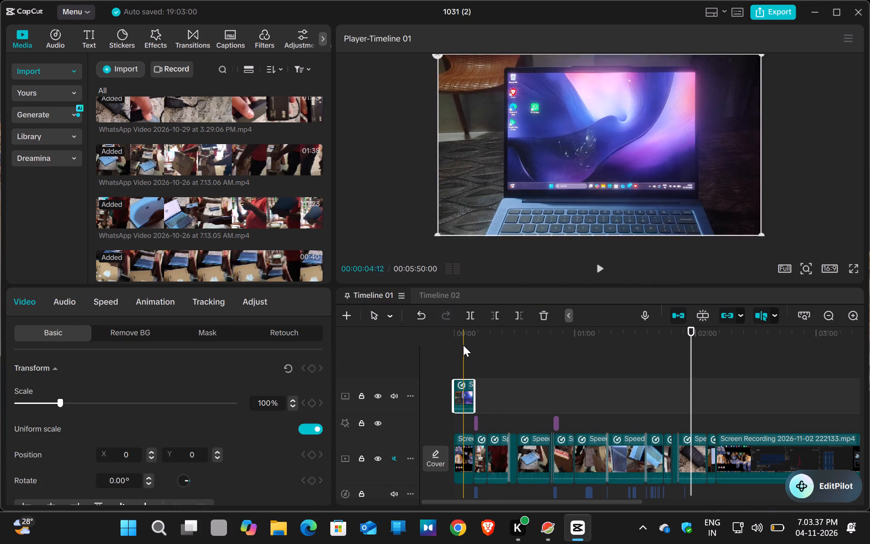
left_click(469, 455)
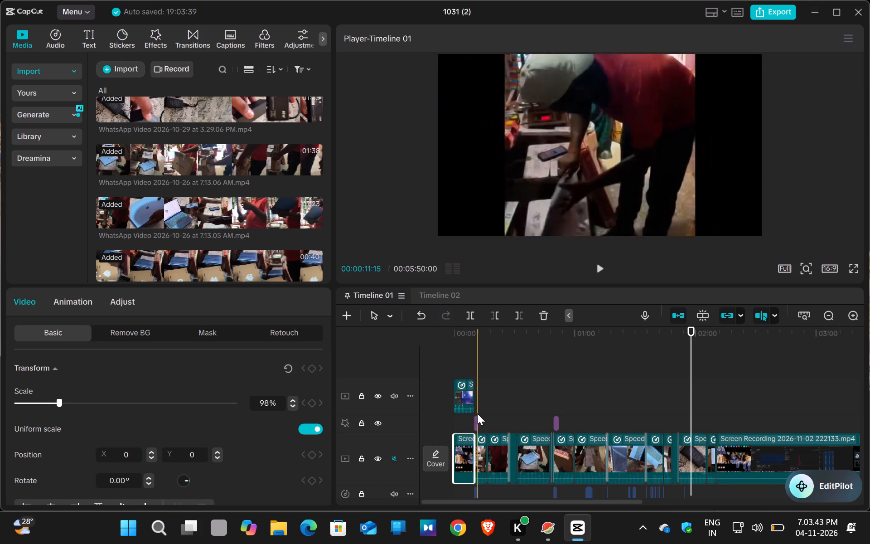
left_click(464, 397)
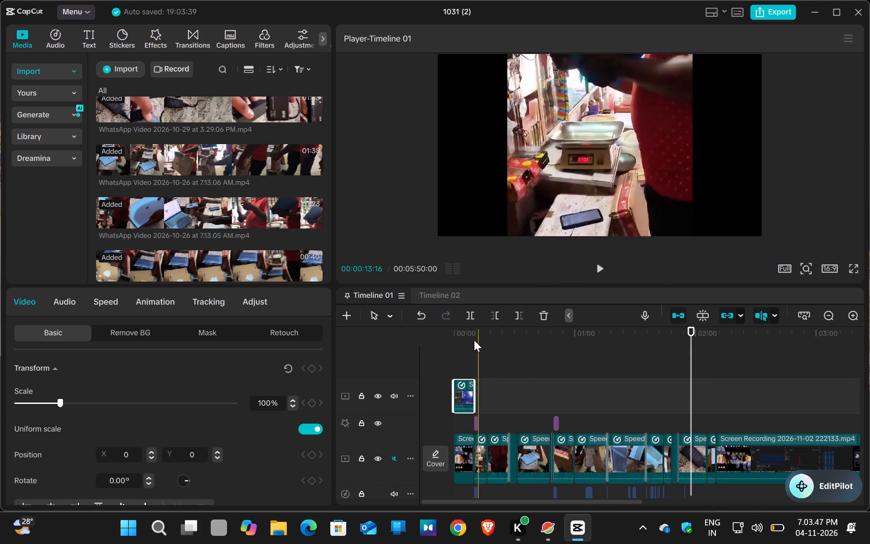
left_click(455, 340)
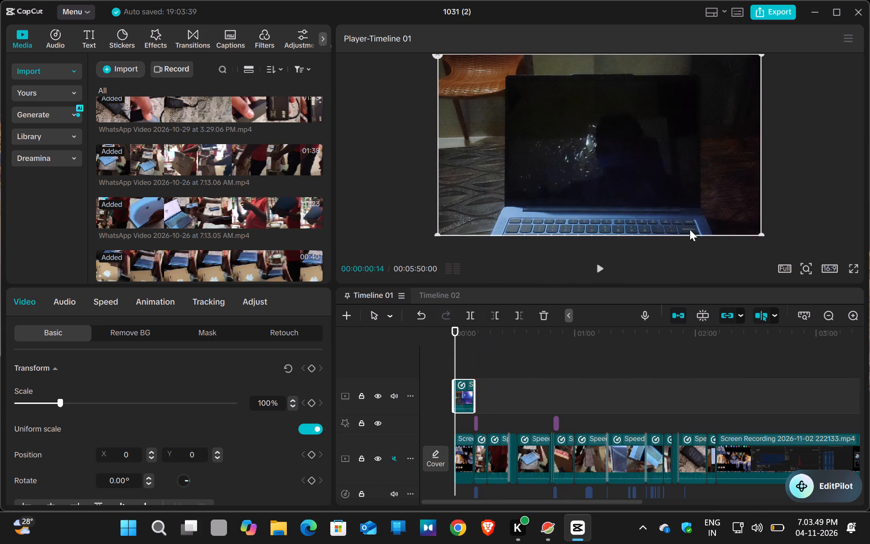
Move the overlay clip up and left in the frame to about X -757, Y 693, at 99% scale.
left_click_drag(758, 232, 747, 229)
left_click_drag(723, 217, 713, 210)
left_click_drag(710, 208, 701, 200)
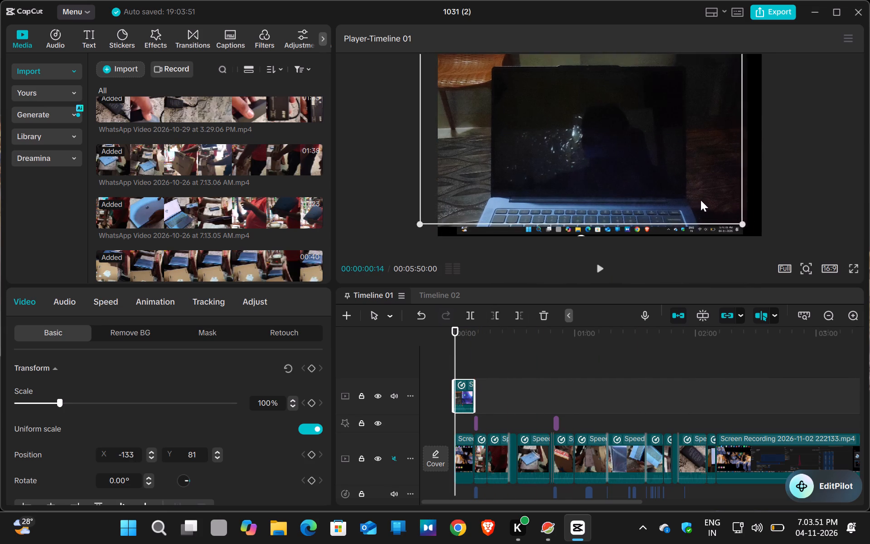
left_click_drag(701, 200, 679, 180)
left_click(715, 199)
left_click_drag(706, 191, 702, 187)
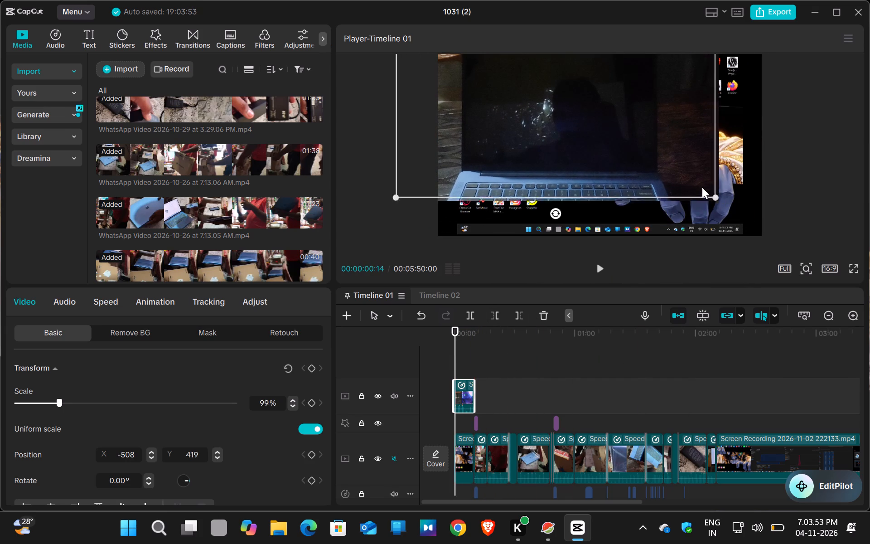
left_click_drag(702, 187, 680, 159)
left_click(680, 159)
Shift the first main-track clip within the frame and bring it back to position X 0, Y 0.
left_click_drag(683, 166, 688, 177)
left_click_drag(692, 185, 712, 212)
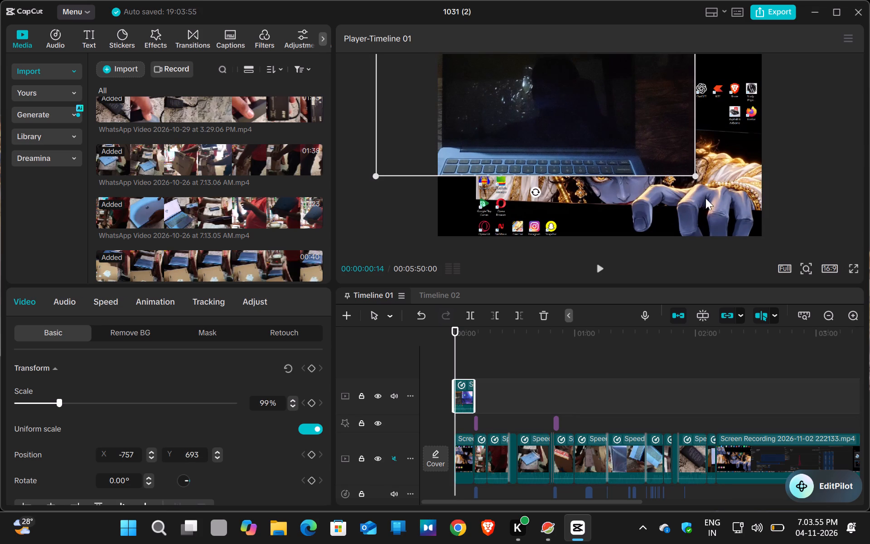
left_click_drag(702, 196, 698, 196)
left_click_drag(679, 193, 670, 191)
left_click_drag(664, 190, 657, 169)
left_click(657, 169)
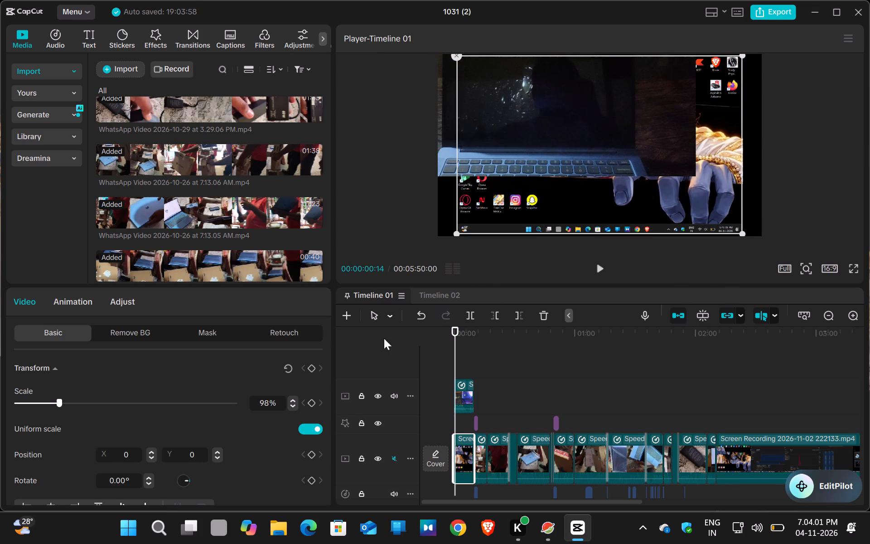
Set the scale of the first clip on the main track to 100%.
left_click(293, 398)
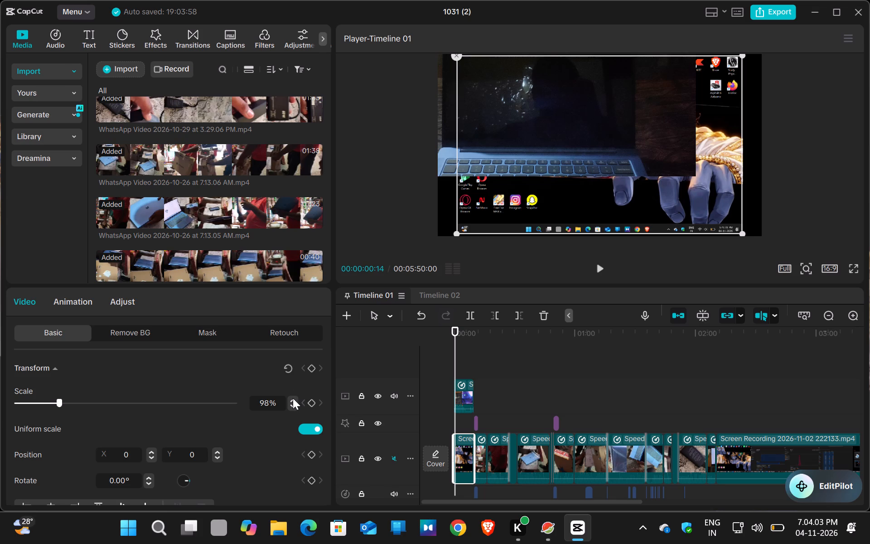
left_click(293, 398)
double_click(293, 398)
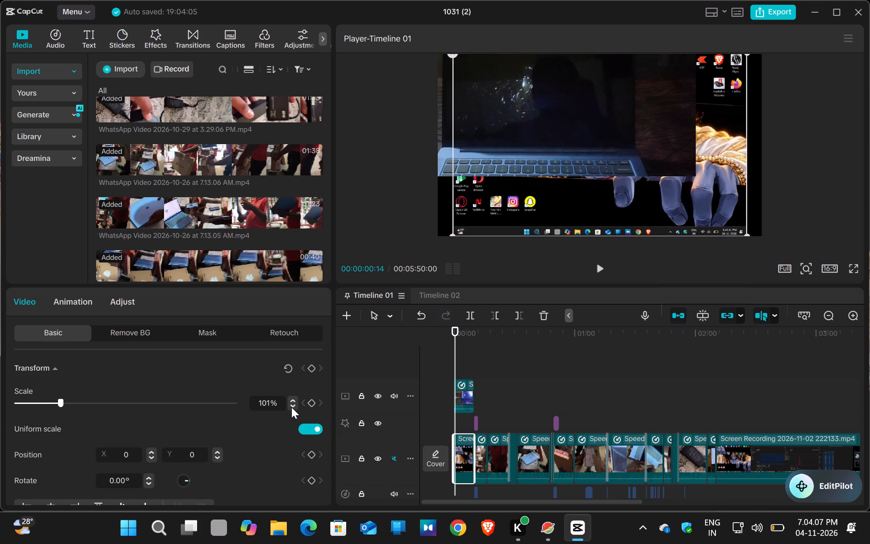
left_click(294, 404)
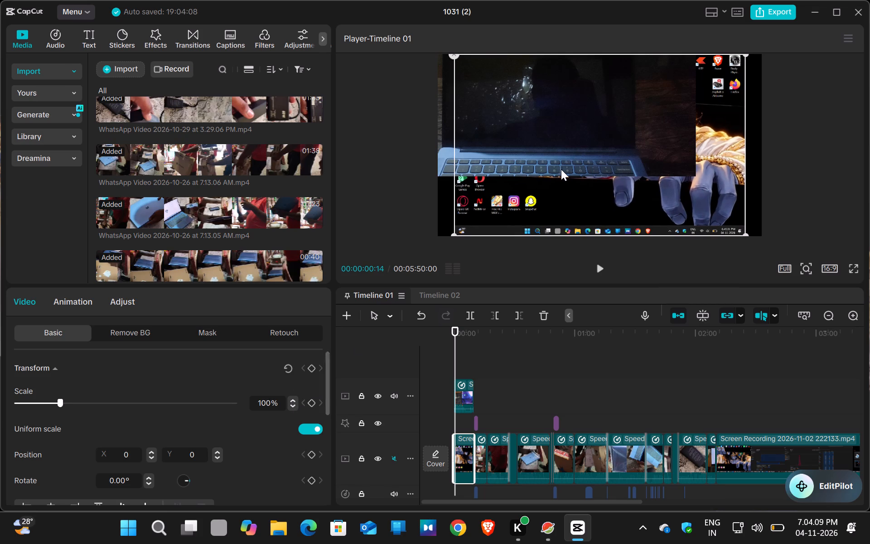
Move the overlay clip down and right in the frame to about X -455, Y 286.
left_click(623, 129)
left_click(623, 117)
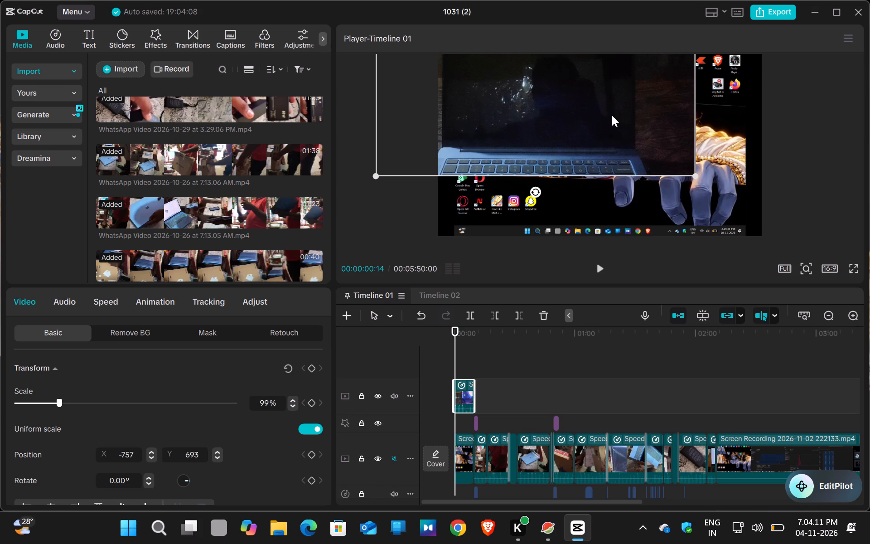
left_click_drag(612, 115, 638, 150)
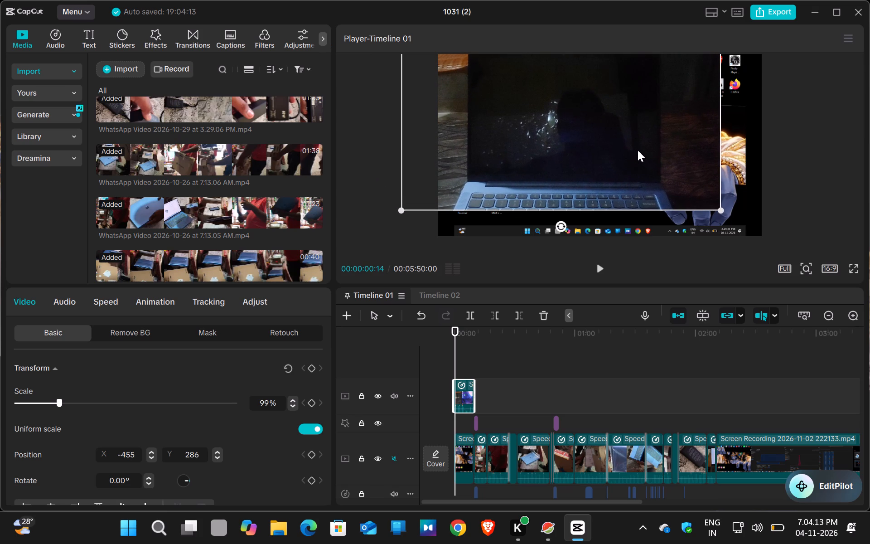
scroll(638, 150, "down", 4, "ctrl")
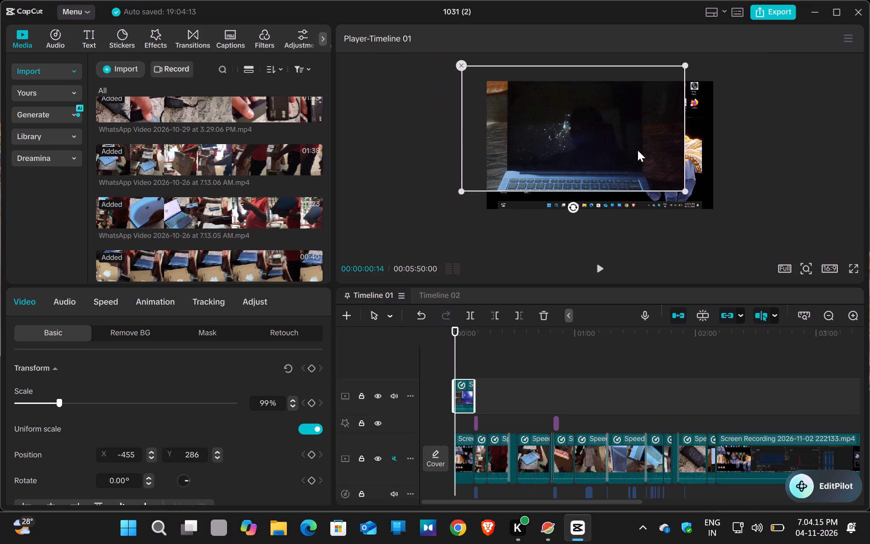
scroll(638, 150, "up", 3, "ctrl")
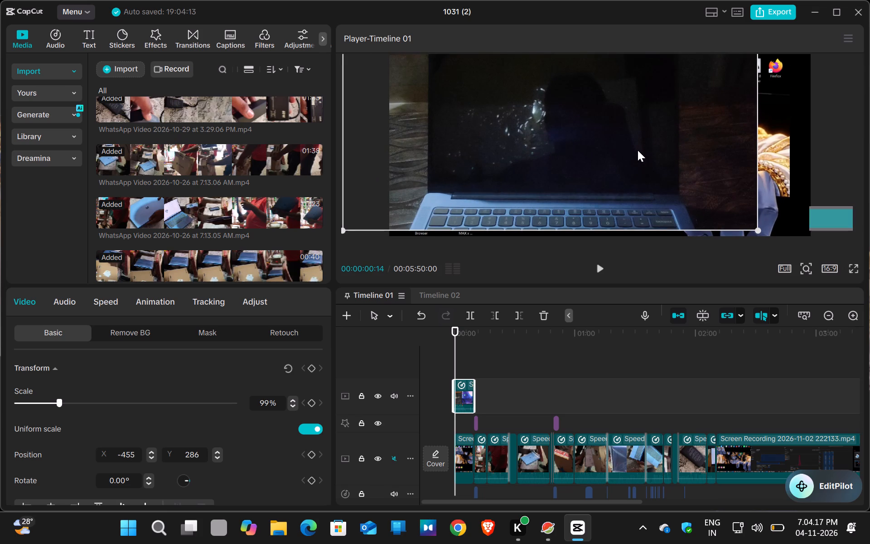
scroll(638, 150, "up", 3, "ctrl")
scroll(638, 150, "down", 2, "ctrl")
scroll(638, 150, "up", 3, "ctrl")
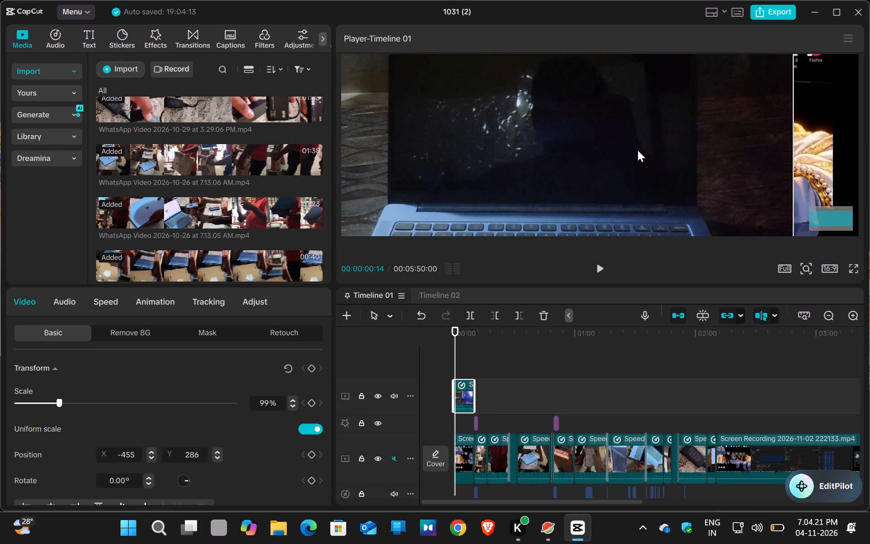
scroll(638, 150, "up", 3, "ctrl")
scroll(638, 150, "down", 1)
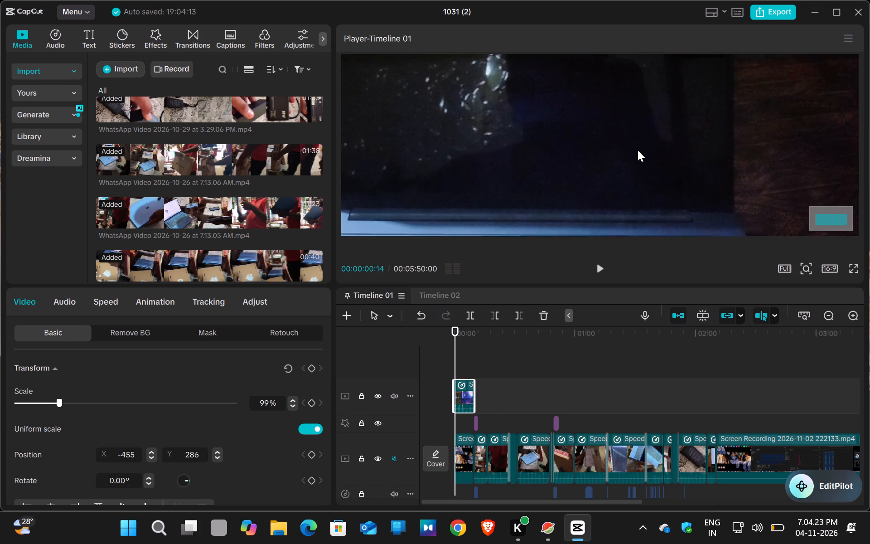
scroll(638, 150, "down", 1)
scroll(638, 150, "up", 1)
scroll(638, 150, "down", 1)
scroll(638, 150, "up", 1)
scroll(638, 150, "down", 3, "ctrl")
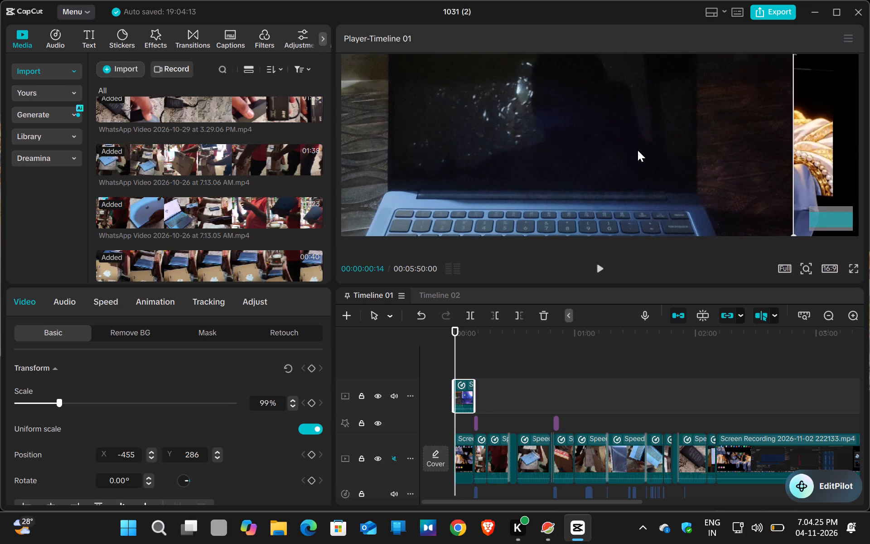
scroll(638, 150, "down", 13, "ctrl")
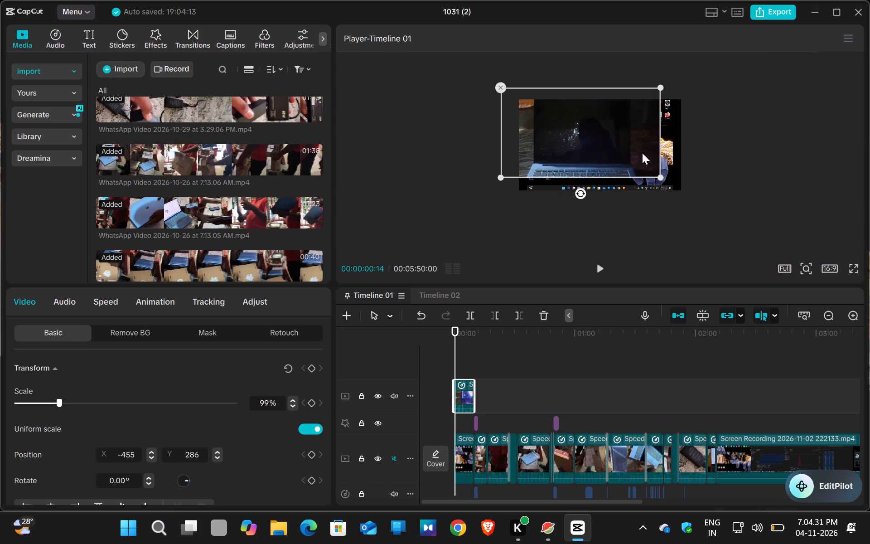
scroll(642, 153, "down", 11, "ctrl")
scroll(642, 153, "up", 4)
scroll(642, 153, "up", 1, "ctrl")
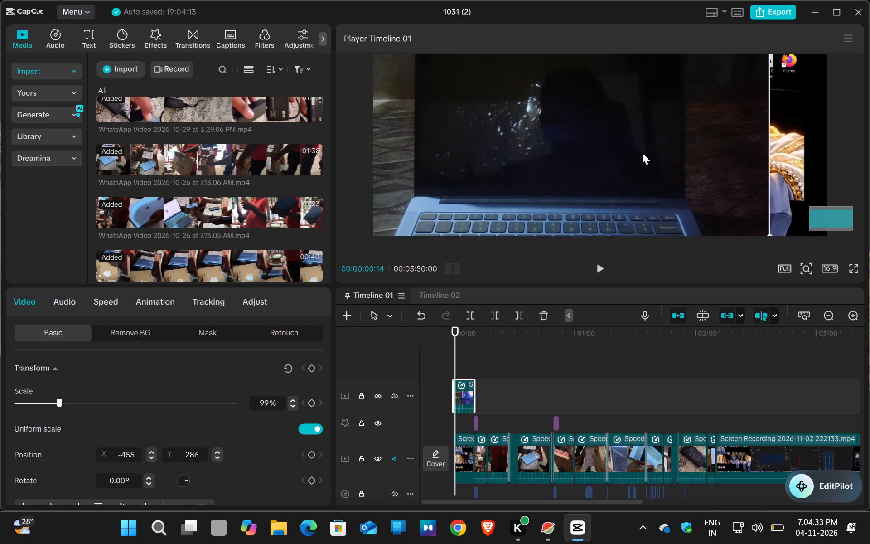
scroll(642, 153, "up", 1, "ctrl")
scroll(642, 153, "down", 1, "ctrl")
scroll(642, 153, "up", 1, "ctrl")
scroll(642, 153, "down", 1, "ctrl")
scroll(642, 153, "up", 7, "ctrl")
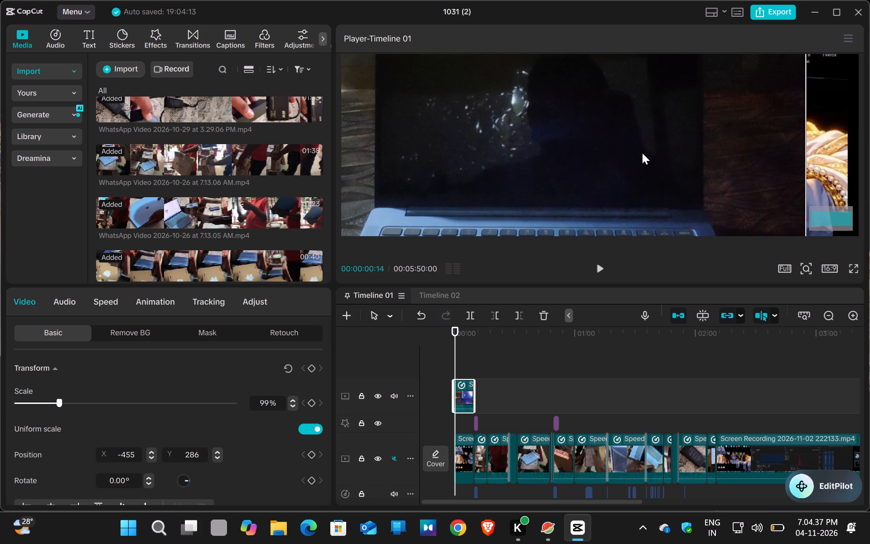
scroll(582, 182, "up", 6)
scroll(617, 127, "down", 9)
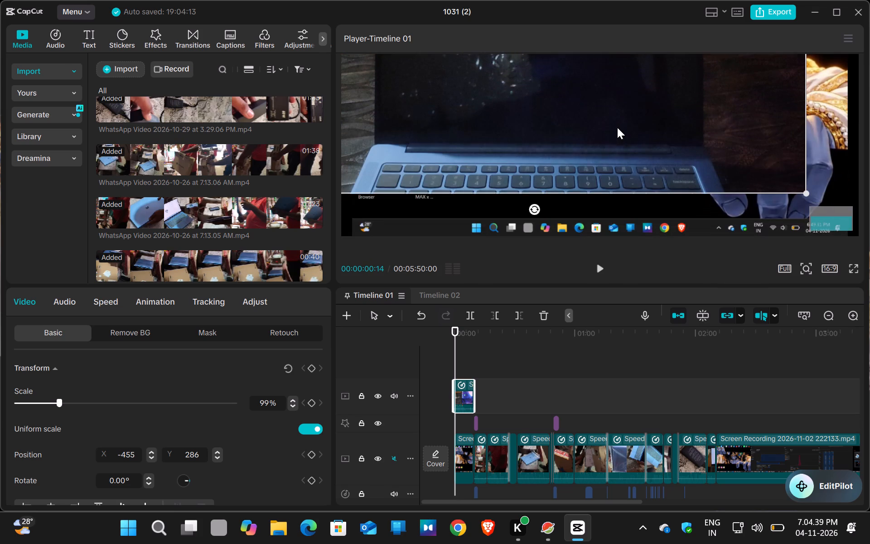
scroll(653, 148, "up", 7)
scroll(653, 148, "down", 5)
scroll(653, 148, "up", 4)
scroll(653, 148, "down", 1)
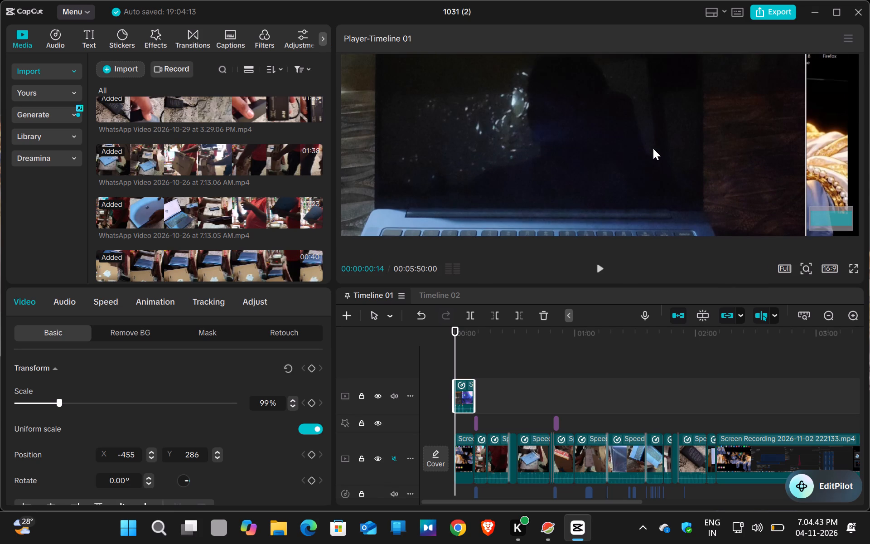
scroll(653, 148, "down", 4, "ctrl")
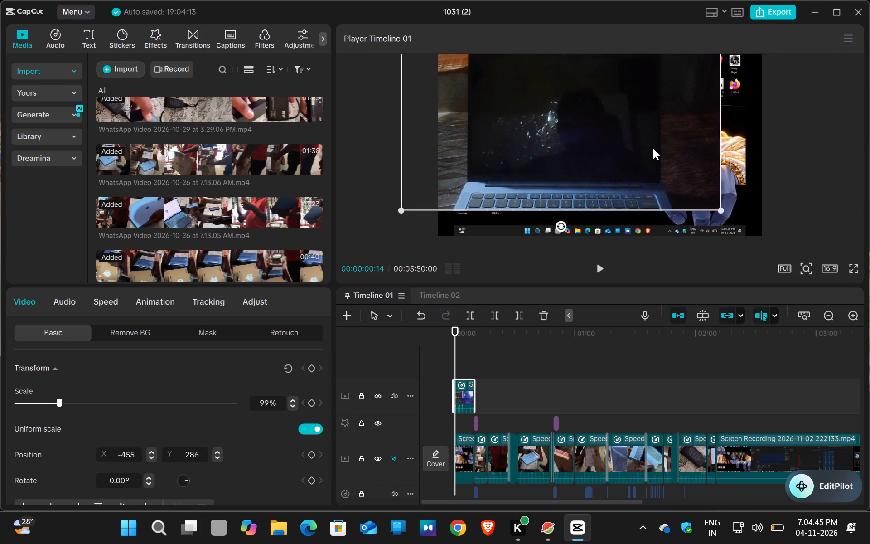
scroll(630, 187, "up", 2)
Shift the overlay clip right in the frame to about X -282, Y 282.
left_click_drag(597, 155, 612, 155)
left_click(612, 155)
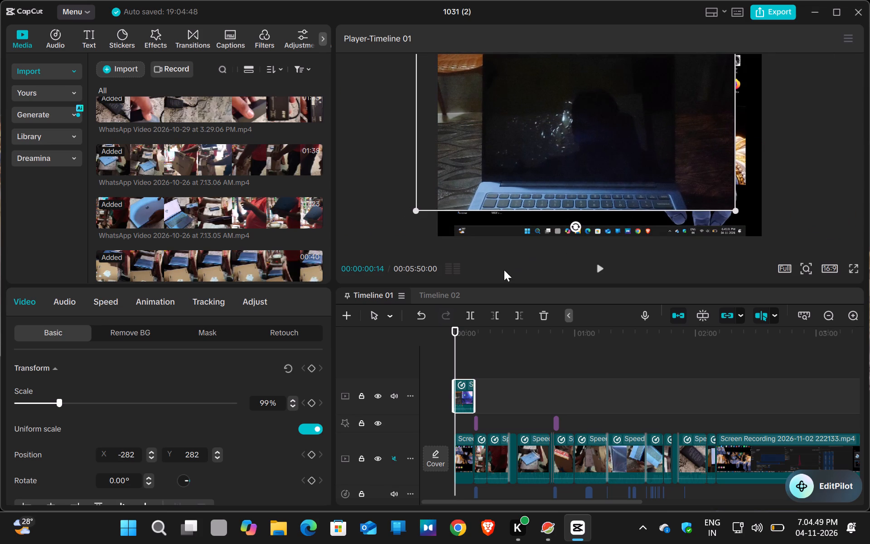
Scale the overlay clip down to 72%.
left_click(43, 403)
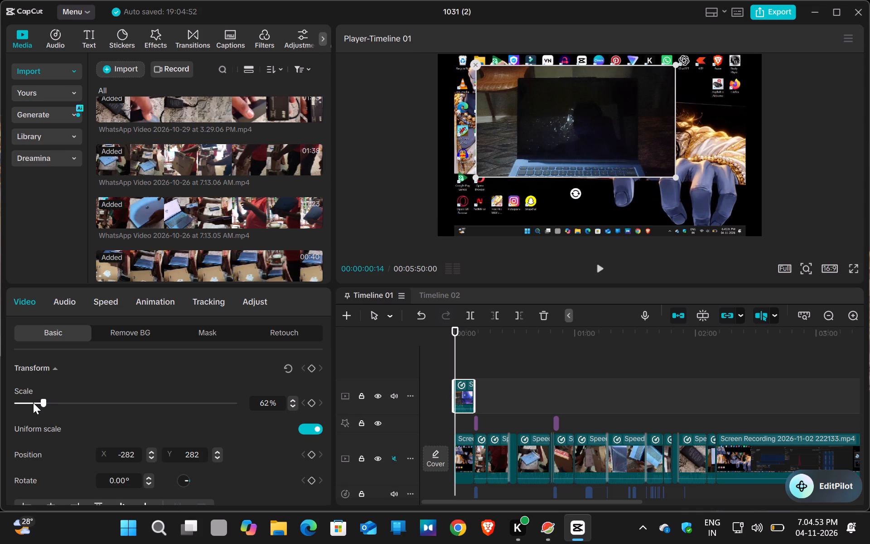
left_click(33, 403)
left_click(48, 402)
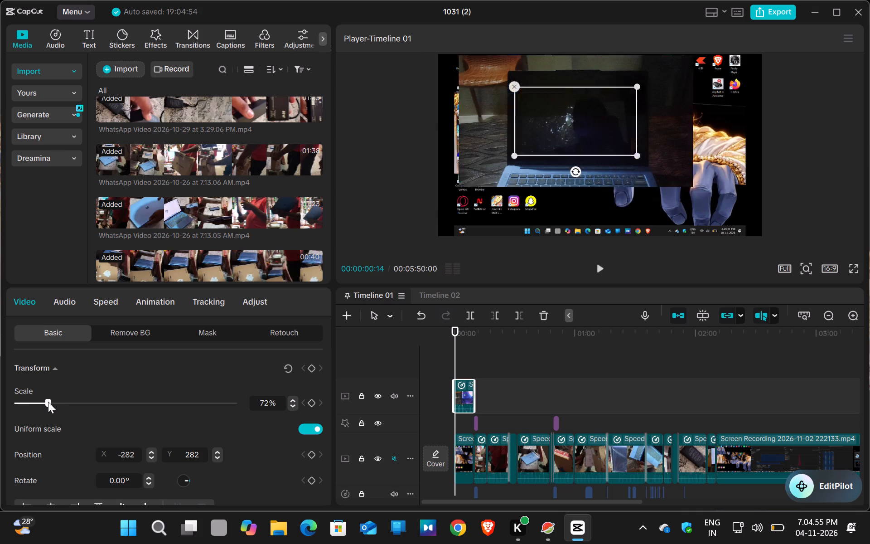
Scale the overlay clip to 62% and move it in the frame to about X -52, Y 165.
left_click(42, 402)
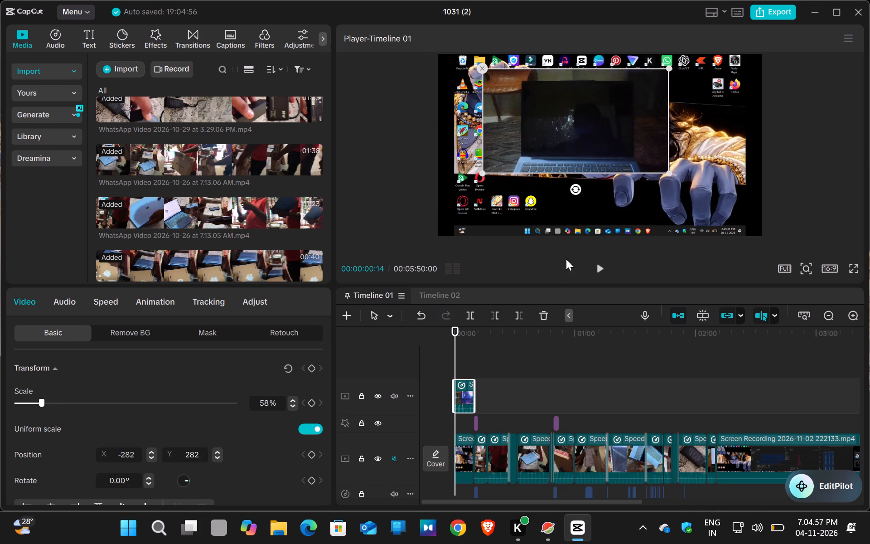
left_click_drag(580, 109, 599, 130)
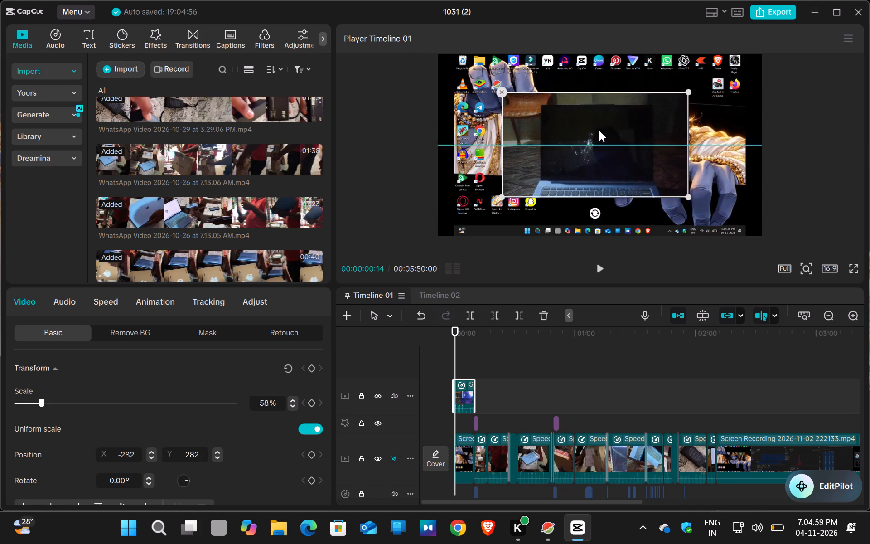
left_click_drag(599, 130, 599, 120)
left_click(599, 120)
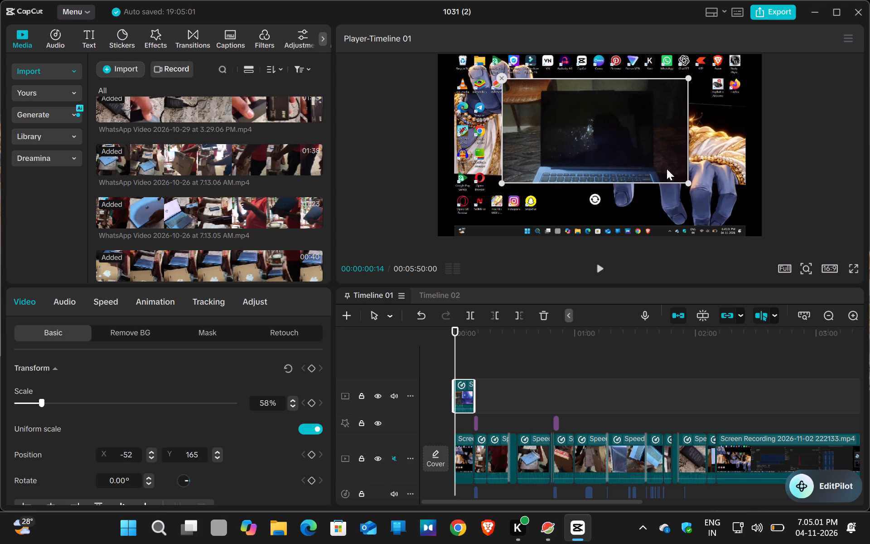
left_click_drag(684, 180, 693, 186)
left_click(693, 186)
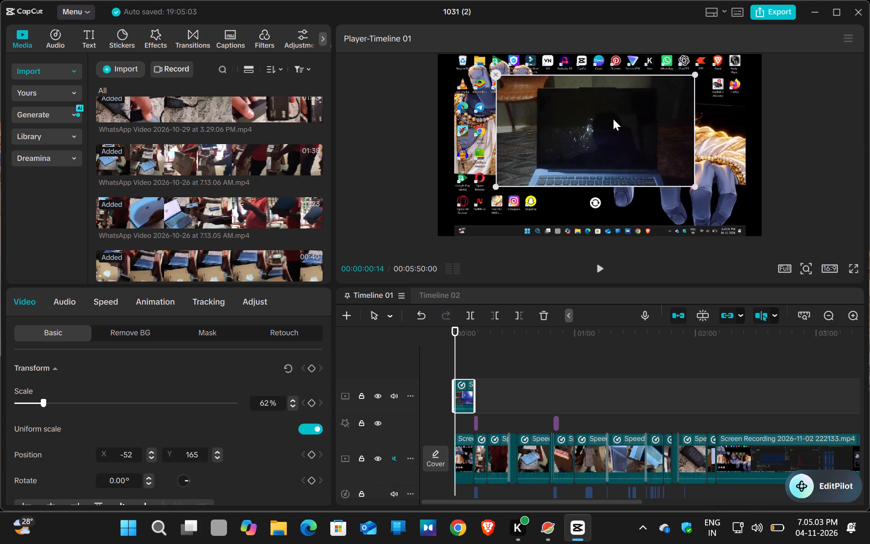
Move the overlay clip in the frame to X 0 and about Y 73.
left_click(613, 119)
left_click_drag(613, 127, 614, 135)
left_click(614, 135)
triple_click(614, 135)
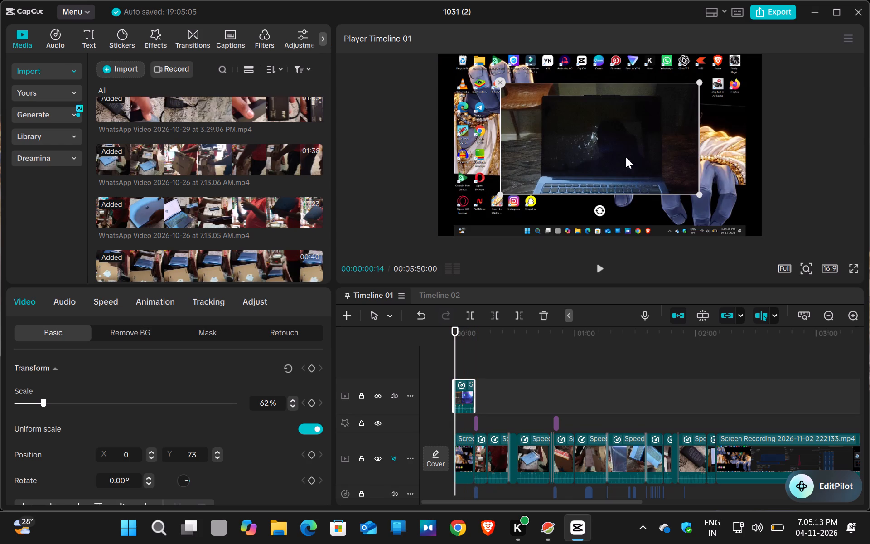
Scale the overlay clip up to 70%.
triple_click(292, 398)
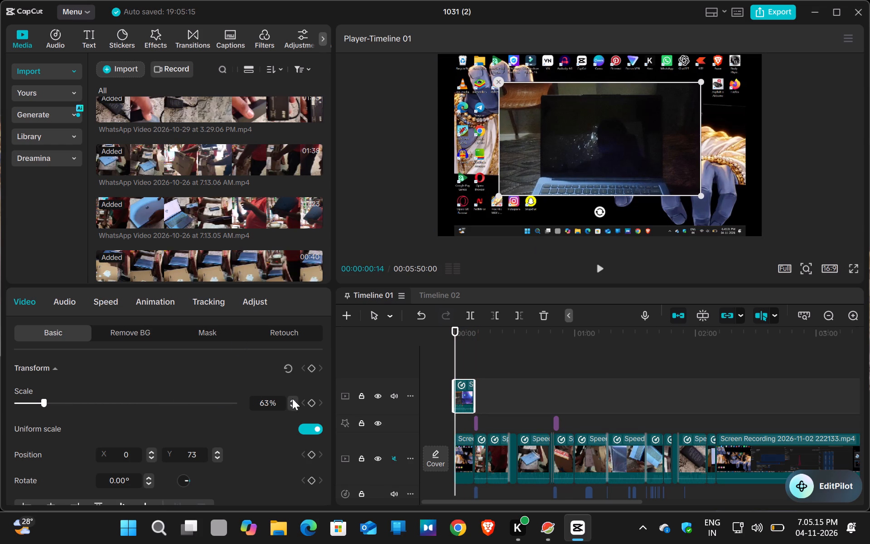
triple_click(292, 398)
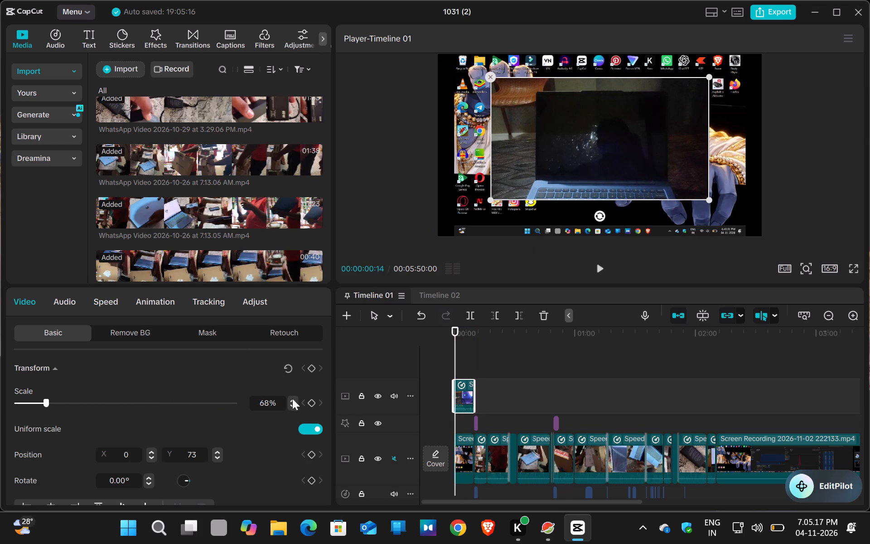
left_click(292, 398)
left_click(292, 398)
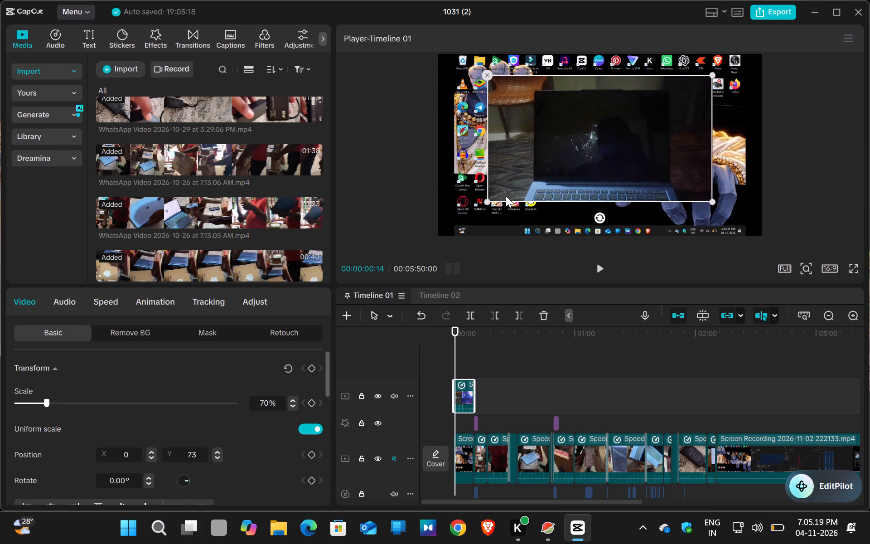
left_click(573, 140)
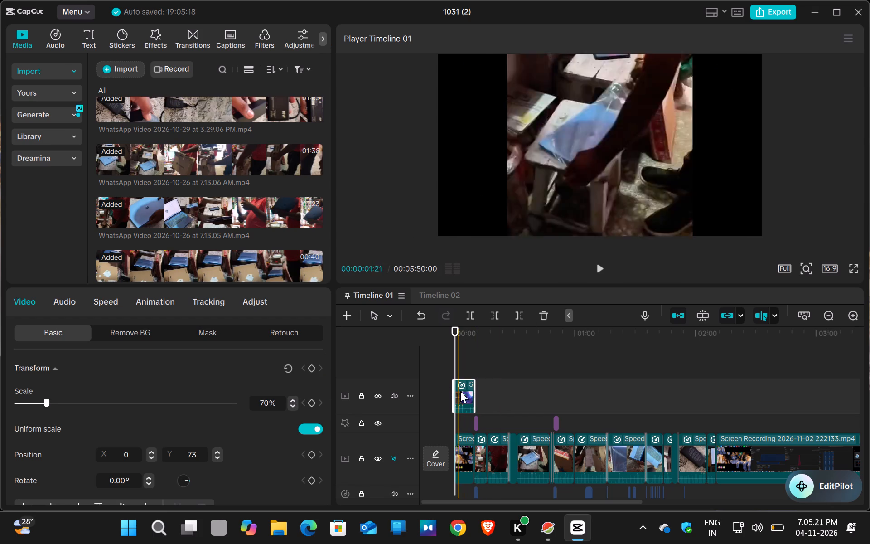
Play the opening from the start of the timeline to check the overlay's size and position.
left_click(464, 390)
left_click(528, 362)
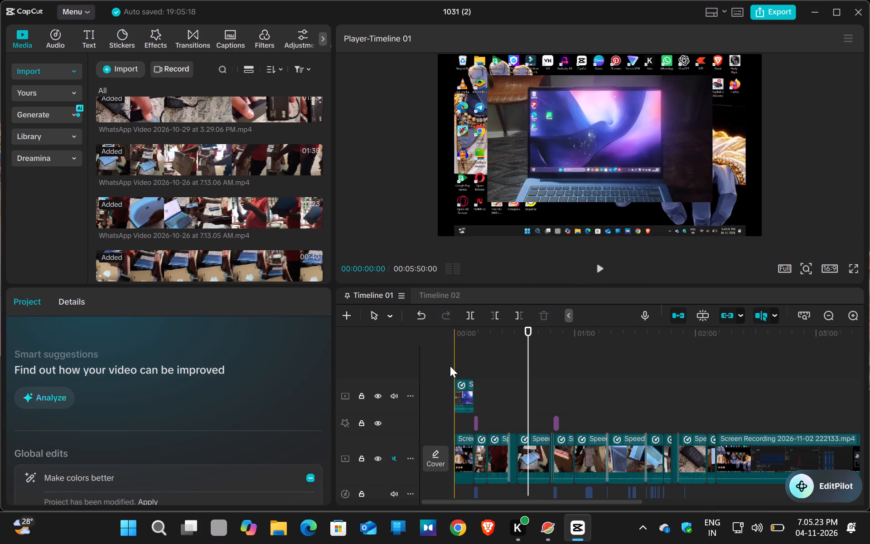
left_click(452, 366)
left_click(455, 358)
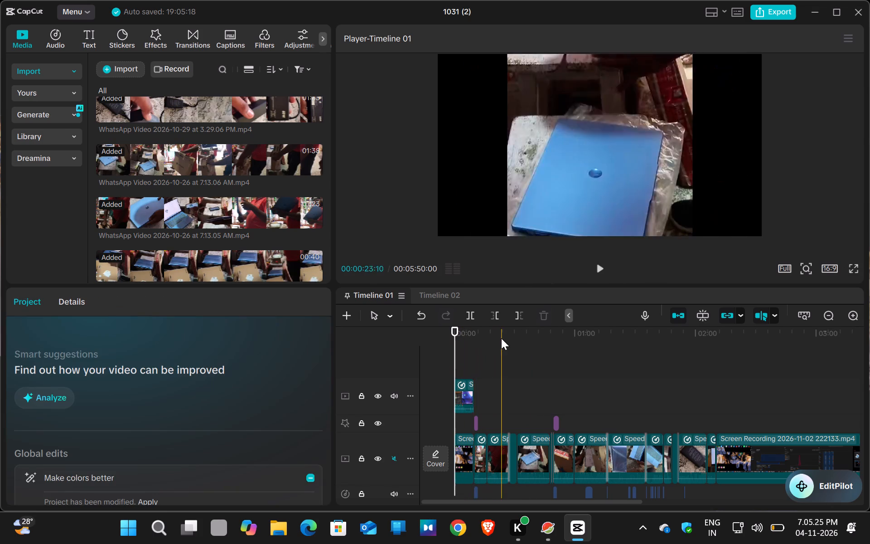
left_click(597, 264)
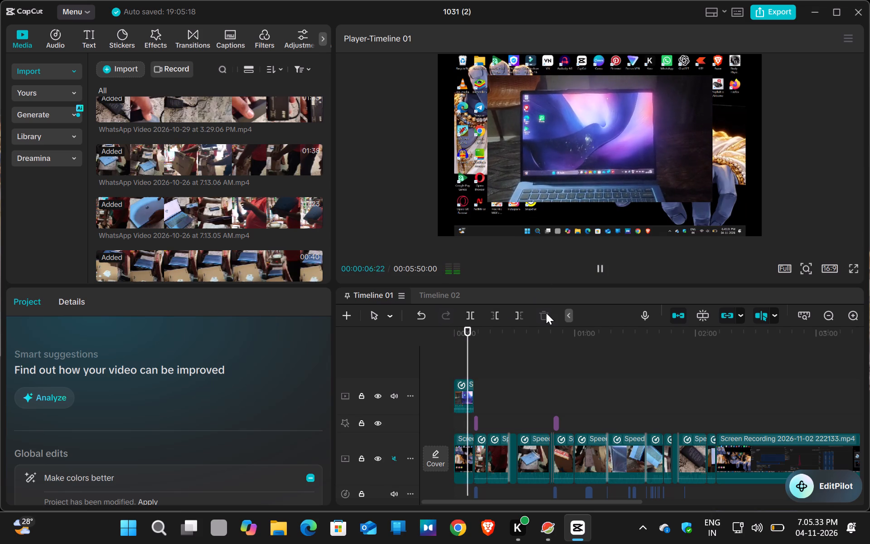
Mute the track that holds the overlay clip.
scroll(526, 326, "down", 3)
left_click(471, 395)
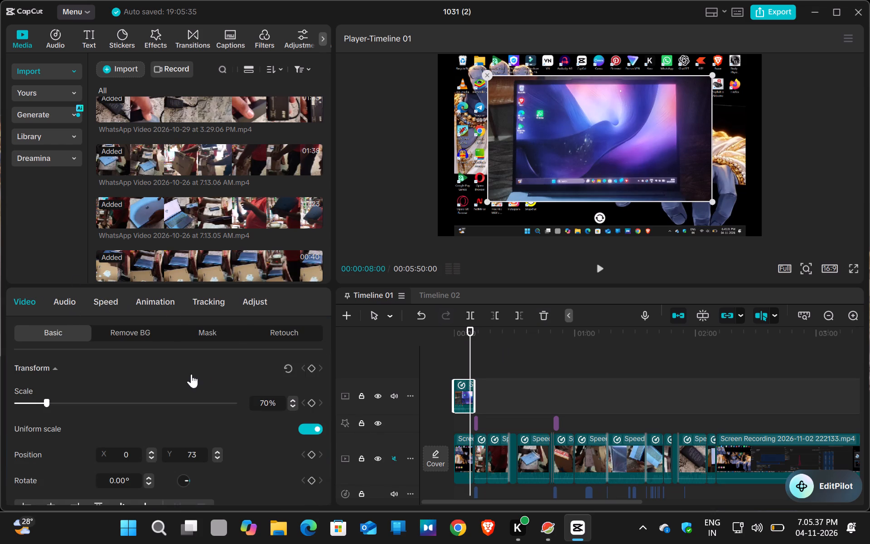
scroll(220, 427, "down", 2)
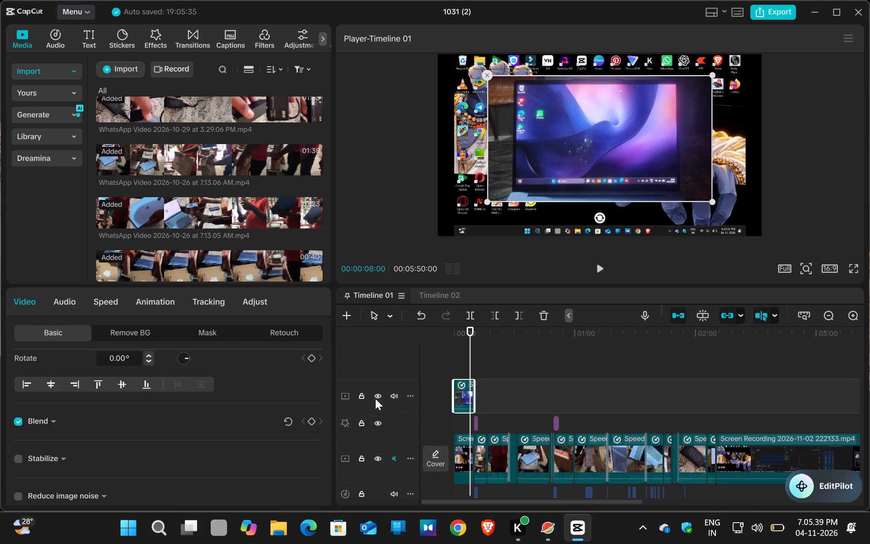
left_click(391, 395)
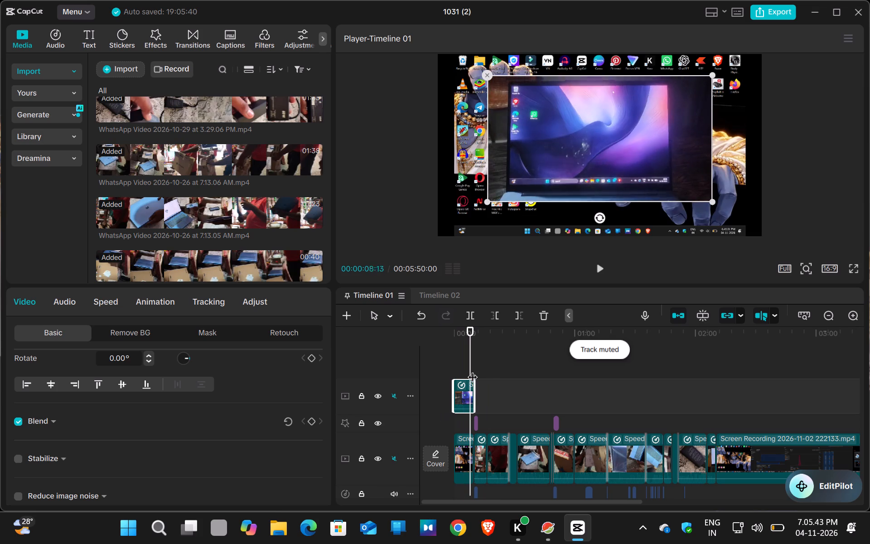
Widen the player and timeline area by narrowing the media and clip properties area.
scroll(673, 372, "down", 3)
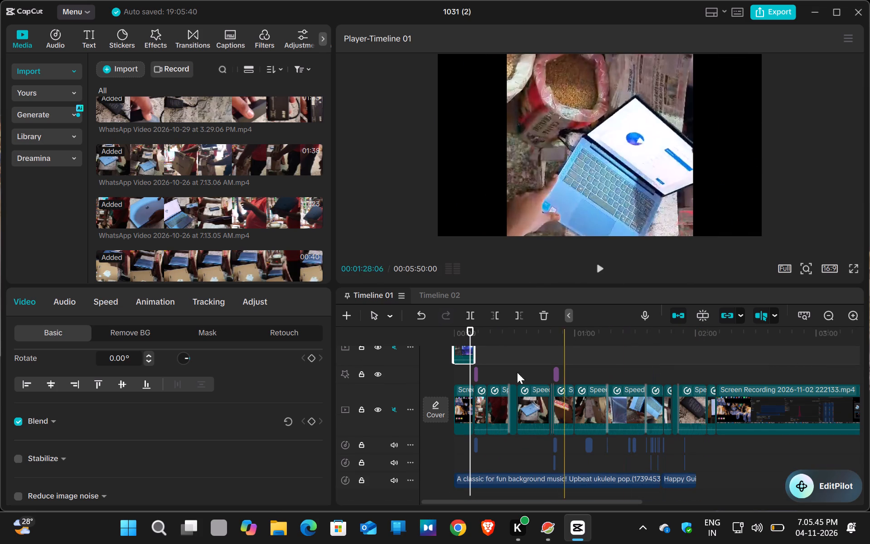
left_click_drag(332, 360, 316, 361)
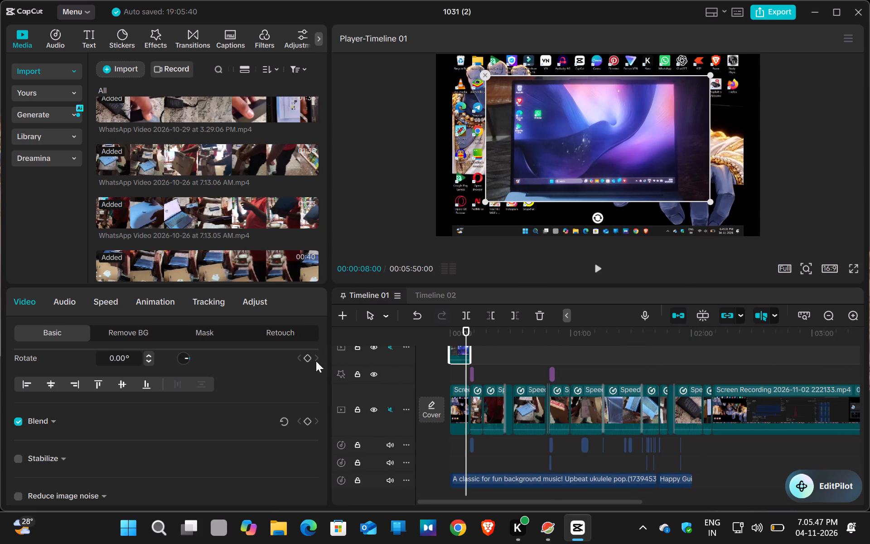
left_click_drag(316, 361, 282, 355)
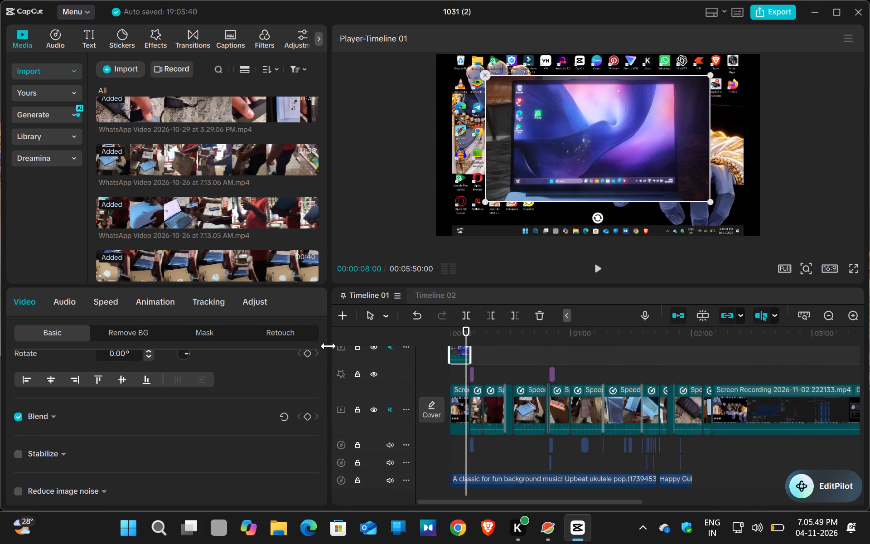
left_click_drag(329, 346, 287, 345)
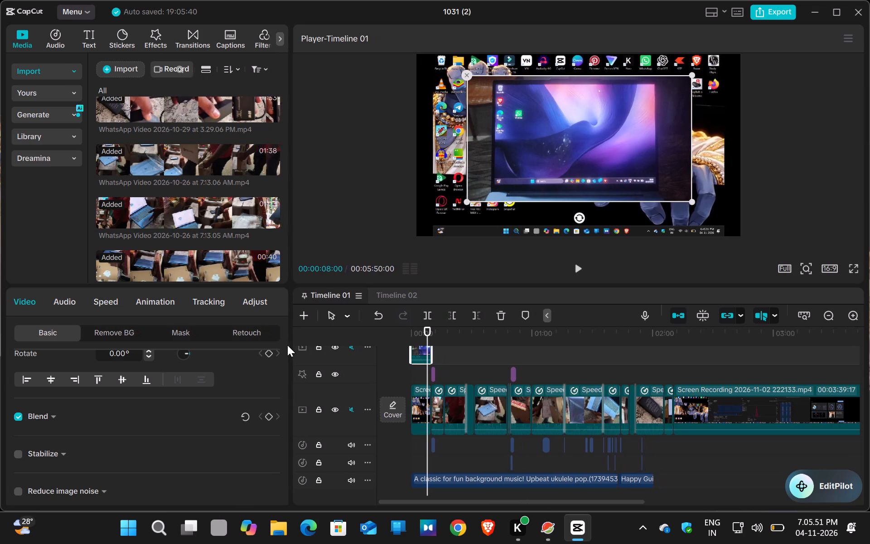
left_click_drag(287, 345, 257, 336)
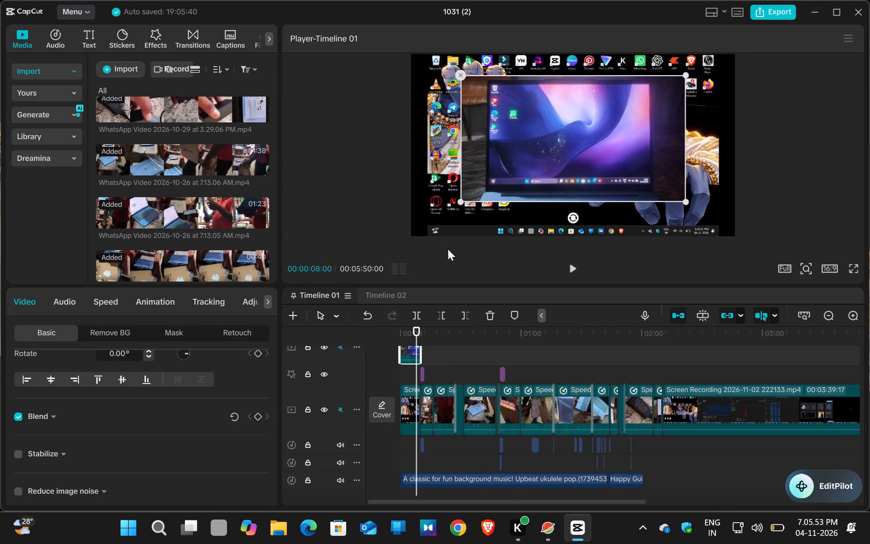
Preview the video full screen from about 4 seconds, skipping ahead to about 32 seconds to check the overlay opening and following clips.
scroll(471, 354, "up", 3)
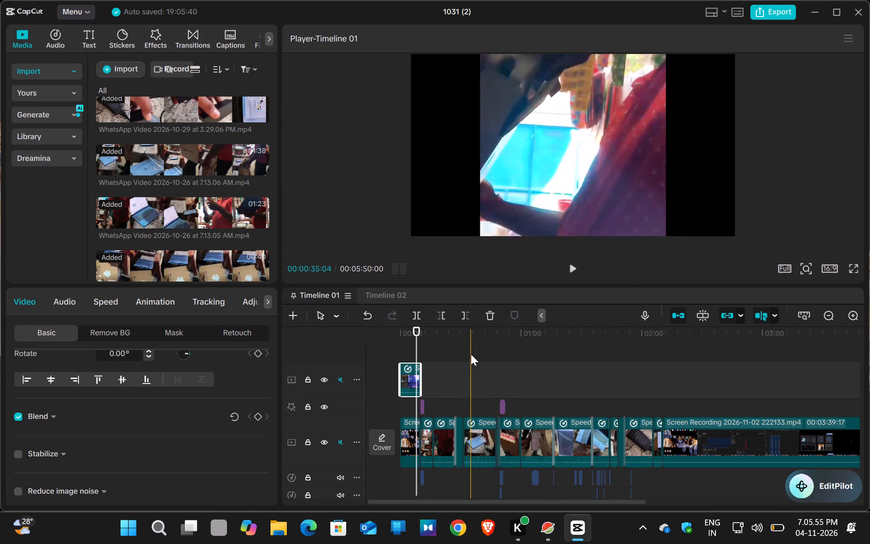
left_click(462, 349)
left_click(500, 340)
left_click(453, 340)
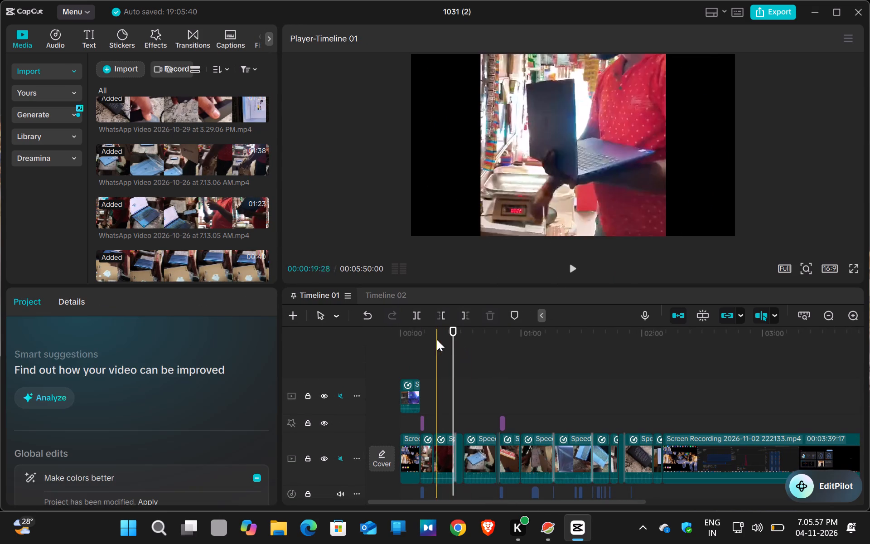
left_click(437, 340)
left_click(431, 340)
left_click(420, 340)
left_click(408, 340)
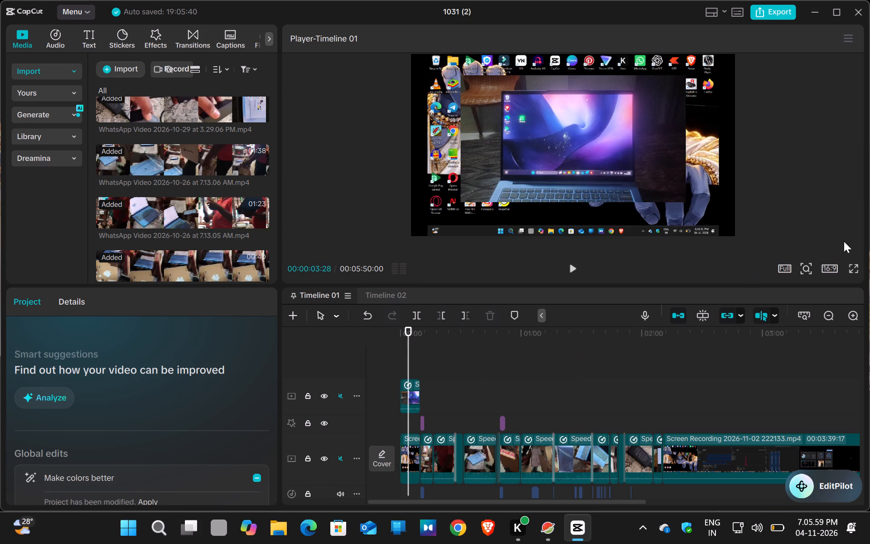
left_click(857, 267)
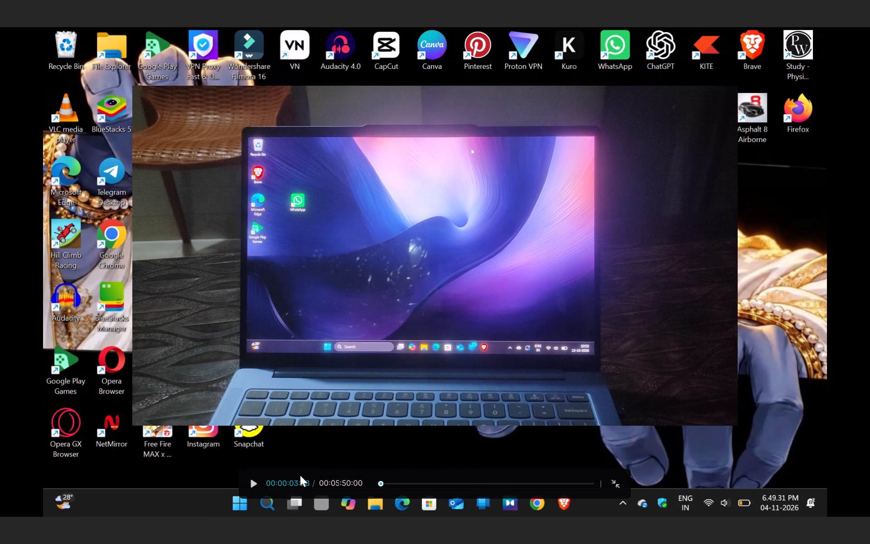
left_click(255, 481)
left_click(386, 483)
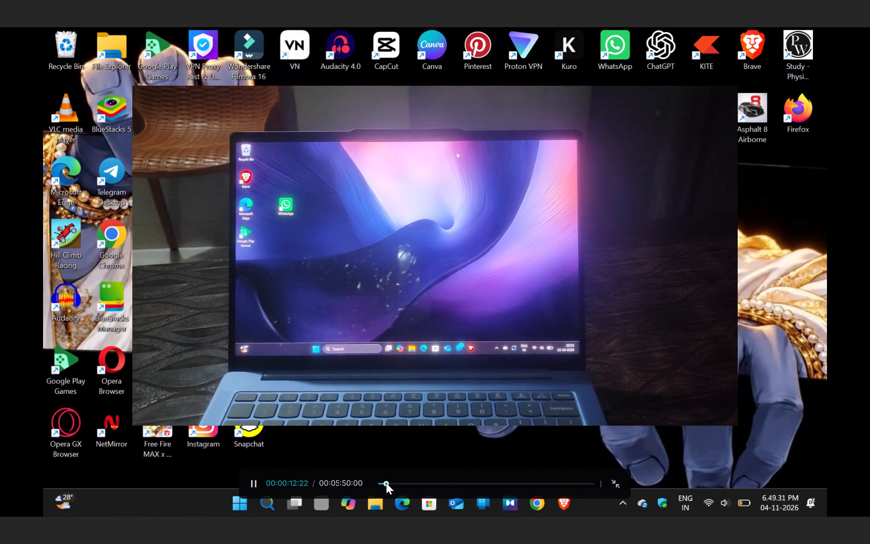
left_click(393, 483)
left_click(398, 483)
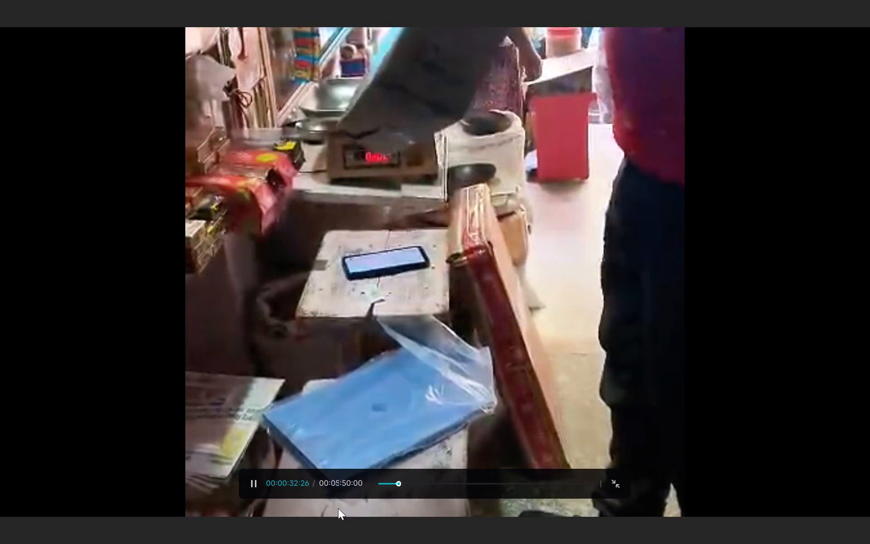
left_click(615, 484)
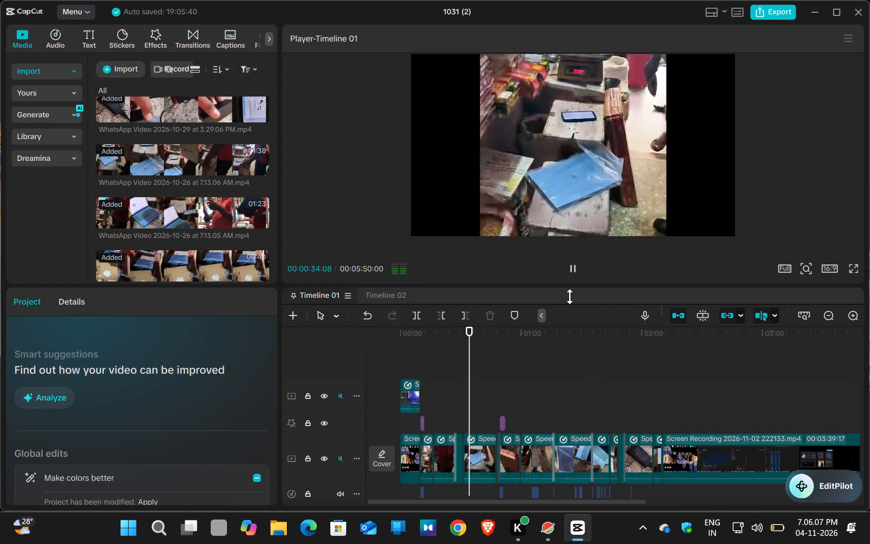
Skim the appended screen recording from its beginning to about 00:05:23 on the timeline.
scroll(592, 235, "up", 11)
scroll(607, 120, "down", 8)
scroll(609, 120, "up", 2)
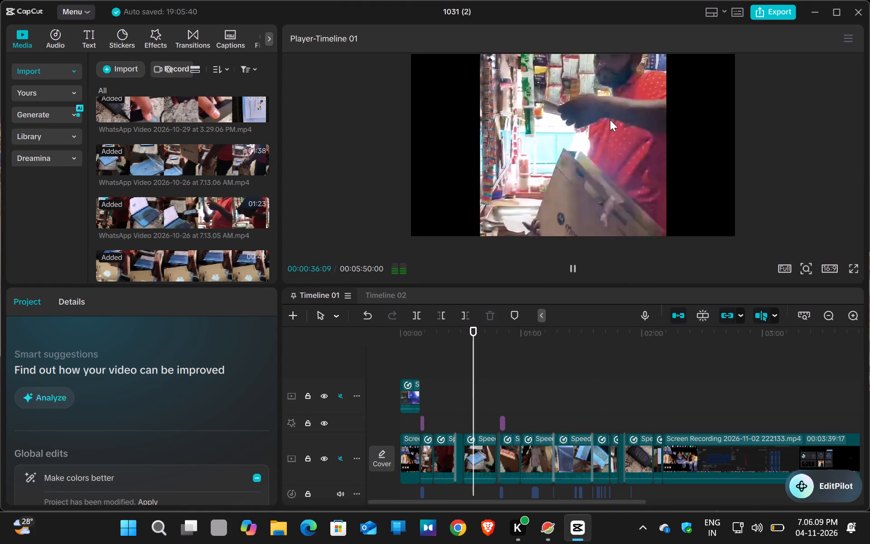
left_click(696, 325)
left_click(696, 361)
left_click(682, 340)
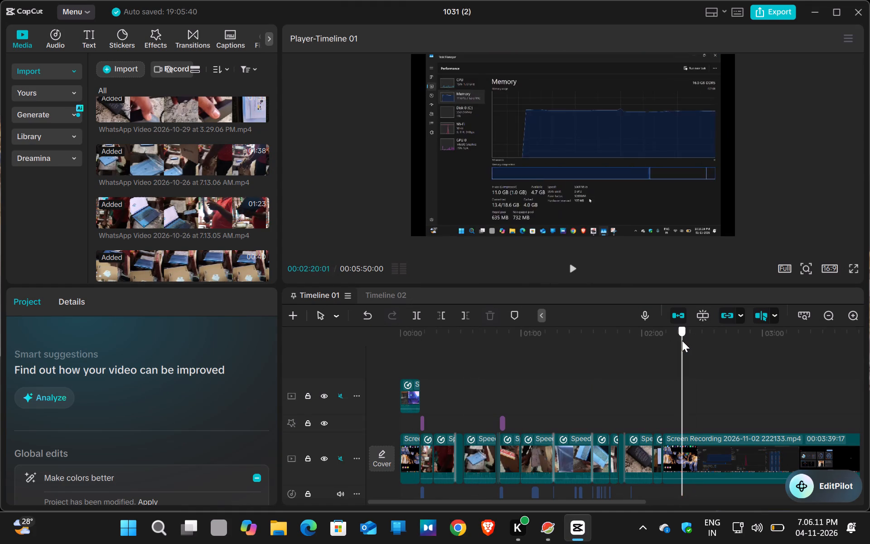
left_click(669, 341)
left_click(832, 311)
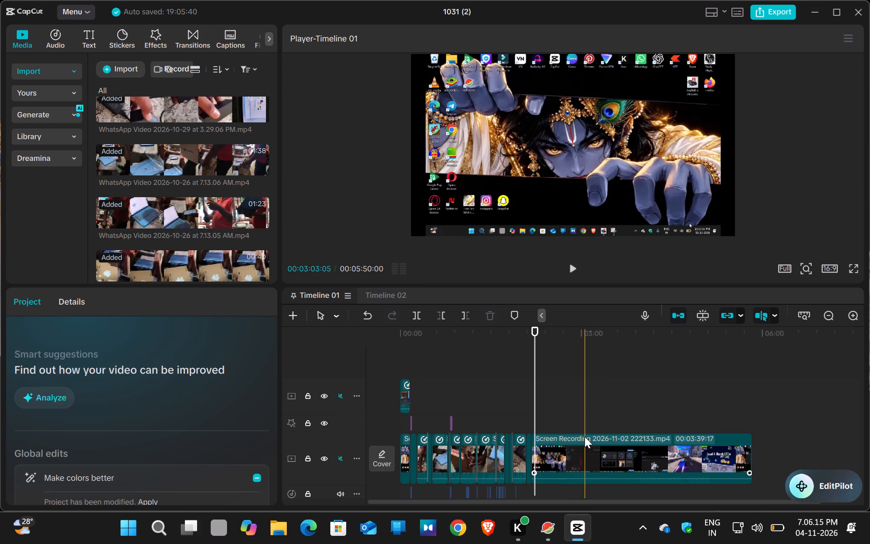
left_click(585, 437)
left_click_drag(614, 378, 536, 379)
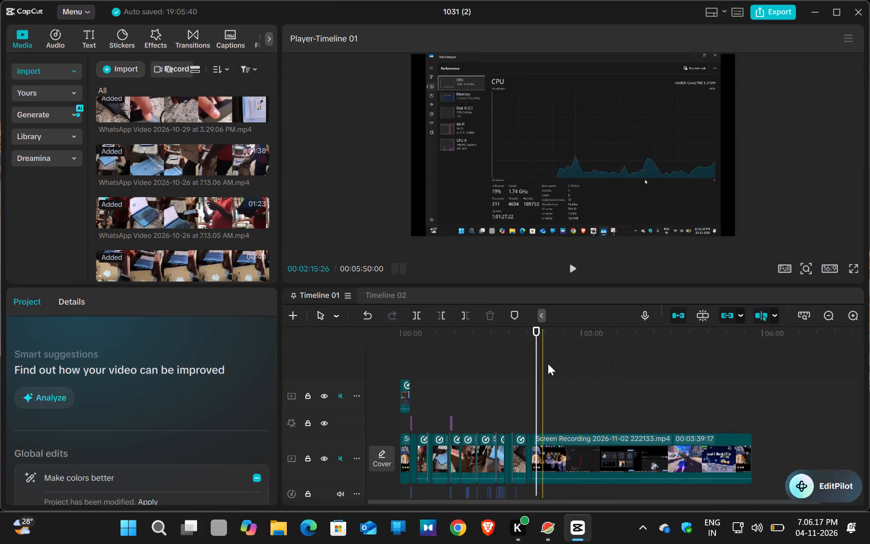
left_click(855, 312)
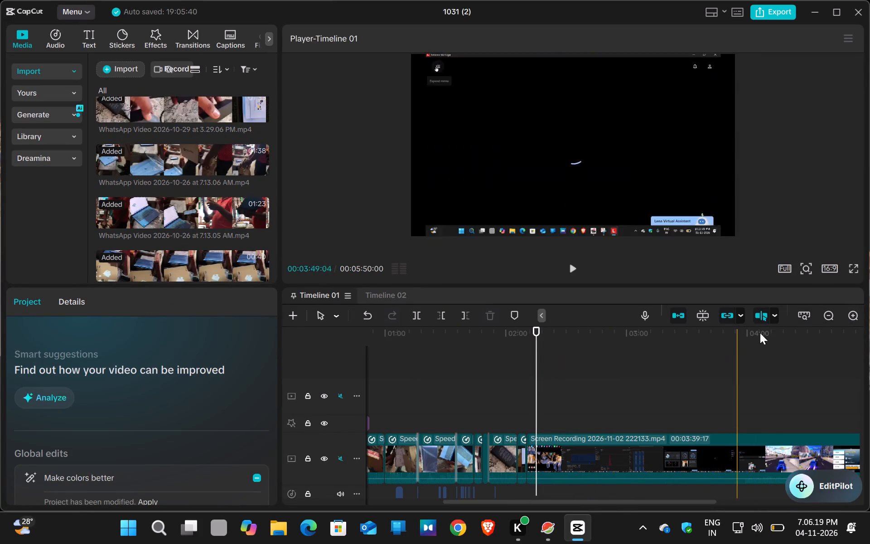
left_click(595, 349)
left_click_drag(595, 349, 619, 349)
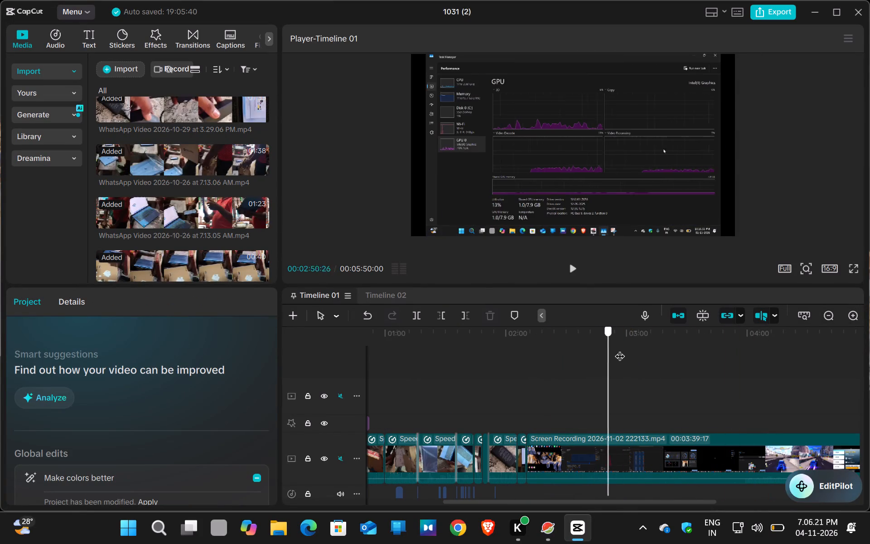
left_click_drag(619, 349, 849, 350)
left_click(849, 350)
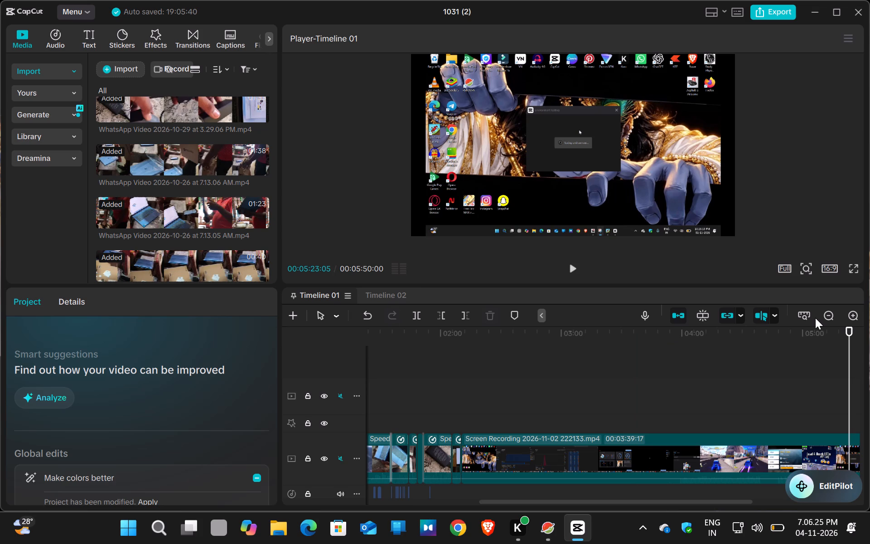
Check the screen recording's final stretch from about 00:05:23 to the end of the timeline, comparing it with the recording's beginning.
key("Right")
key("Right")
key("Right")
key("Right")
key("Right")
key("Right")
key("Right")
key("Right")
key("Right")
key("Right")
key("Right")
key("Right")
key("Right")
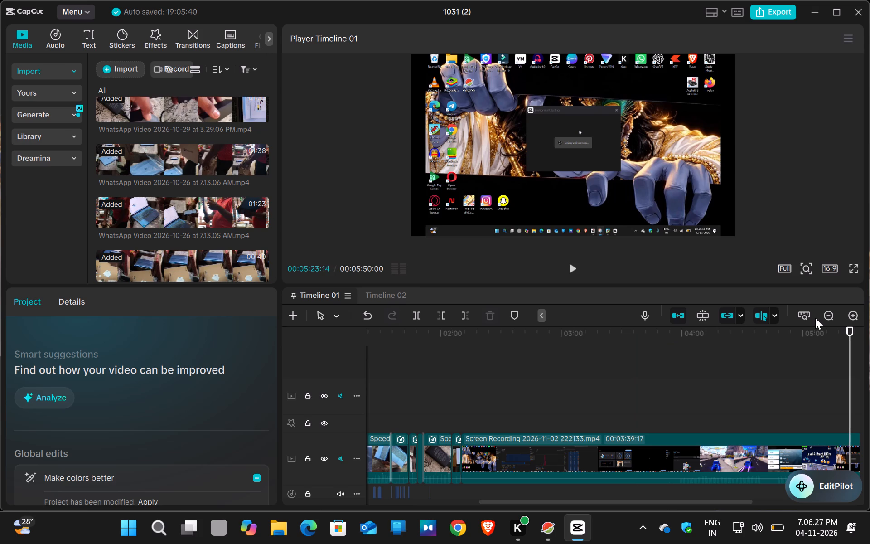
key("Right")
key("Down")
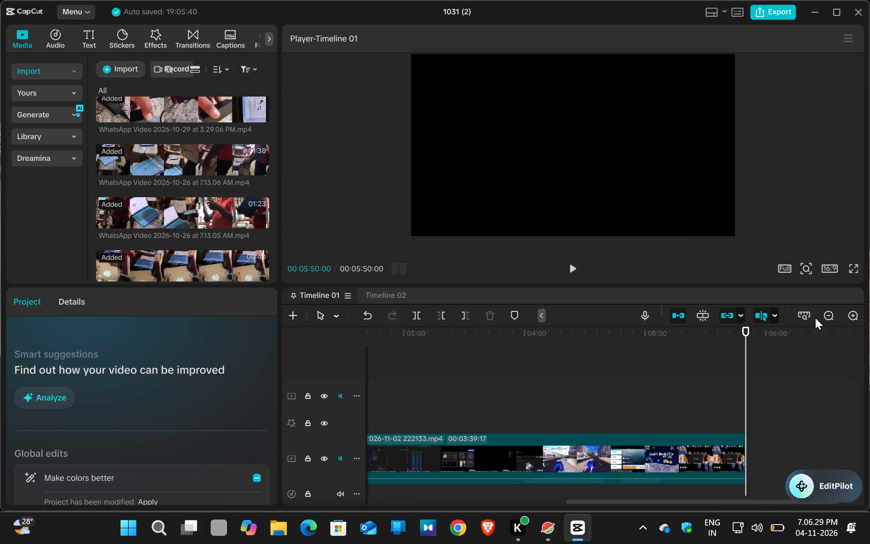
key("Up")
key("Down")
key("Up")
key("Down")
key("Up")
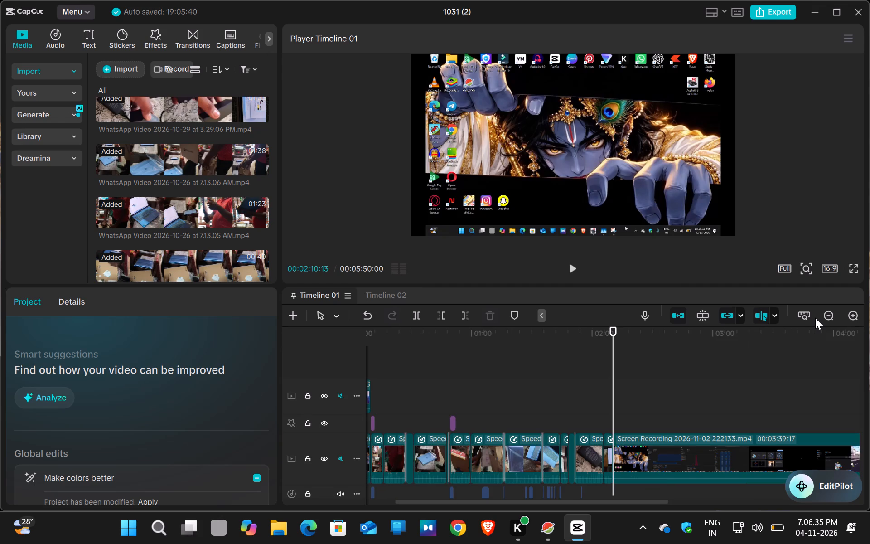
Examine the screen recording from its beginning to about 00:03:16 on a more closely zoomed timeline.
left_click(855, 316)
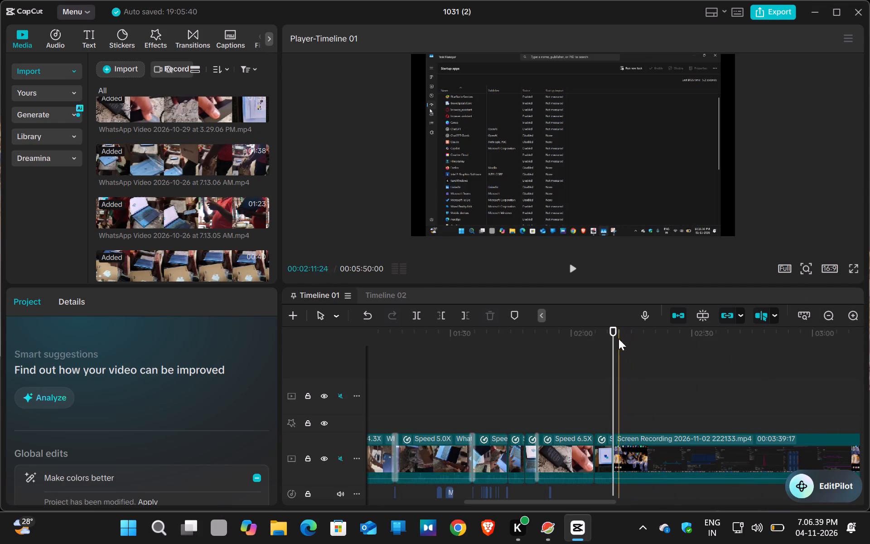
left_click_drag(614, 335, 828, 344)
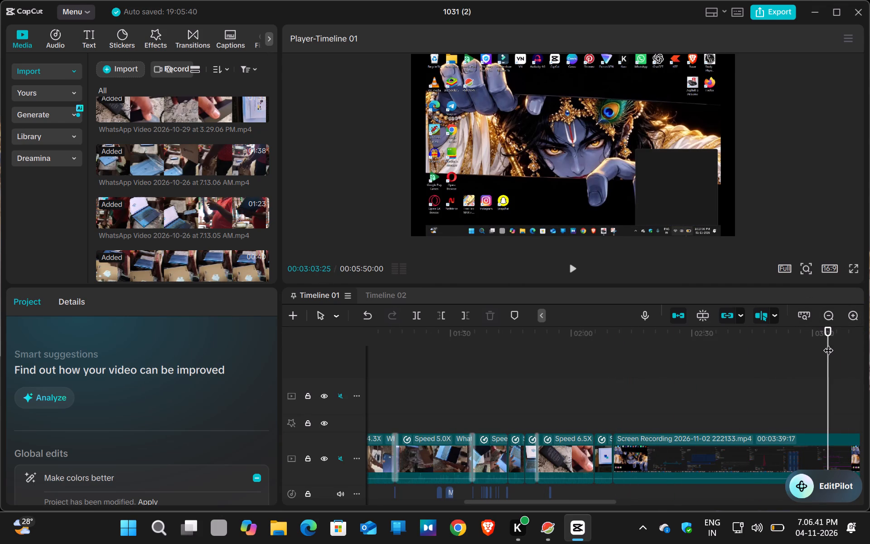
key("Down")
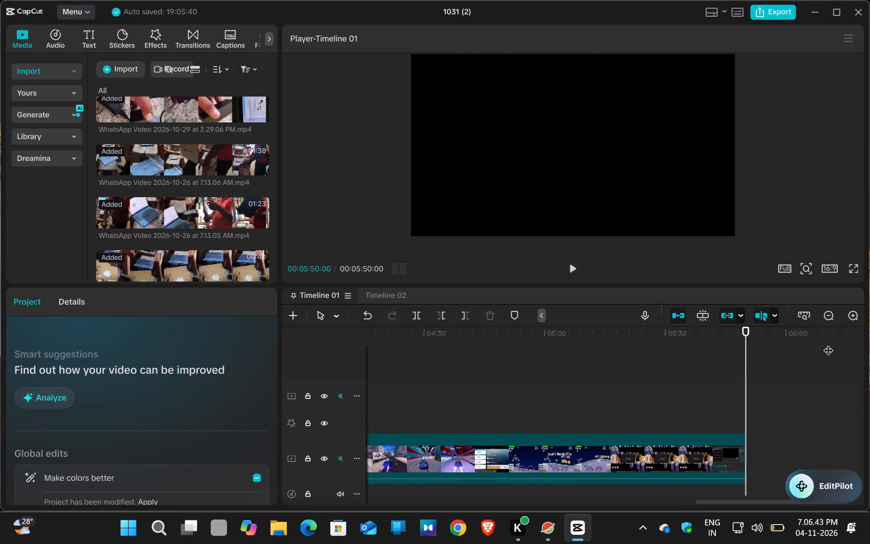
key("Up")
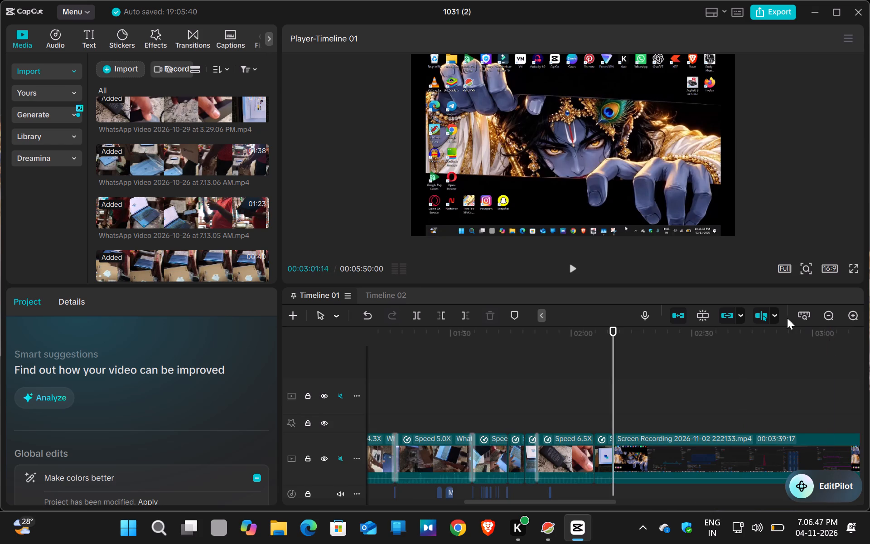
left_click(856, 329)
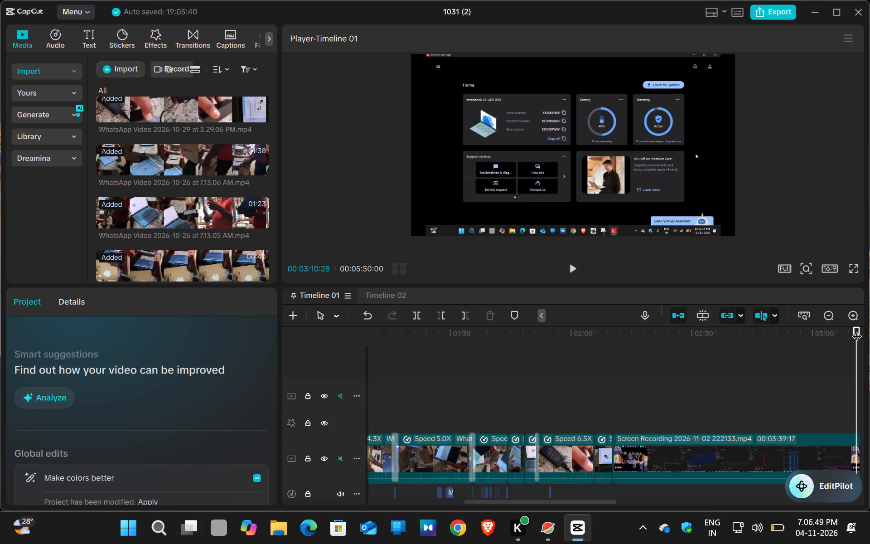
key("Right")
key("Right")
key("Right")
key("Right")
key("Right")
key("Right")
key("Right")
key("Right")
key("Right")
key("Right")
key("Right")
key("Right")
key("Right")
key("Right")
key("Right")
key("Right")
key("Right")
key("Right")
key("Right")
key("Right")
key("Right")
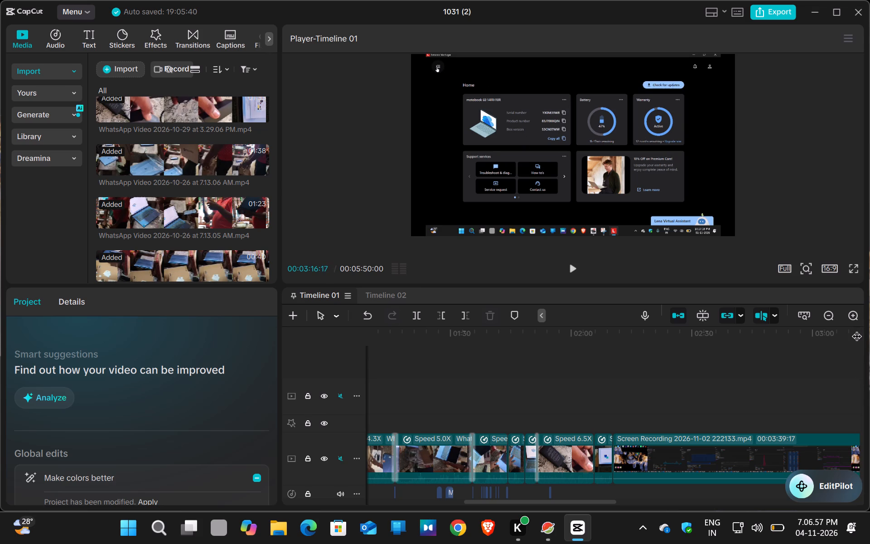
Scrub through the screen recording again from near its beginning to about 00:04:12 on the timeline.
left_click_drag(704, 458, 698, 458)
left_click(698, 458)
left_click(683, 375)
left_click_drag(698, 350, 625, 346)
left_click(625, 346)
left_click_drag(627, 342, 812, 359)
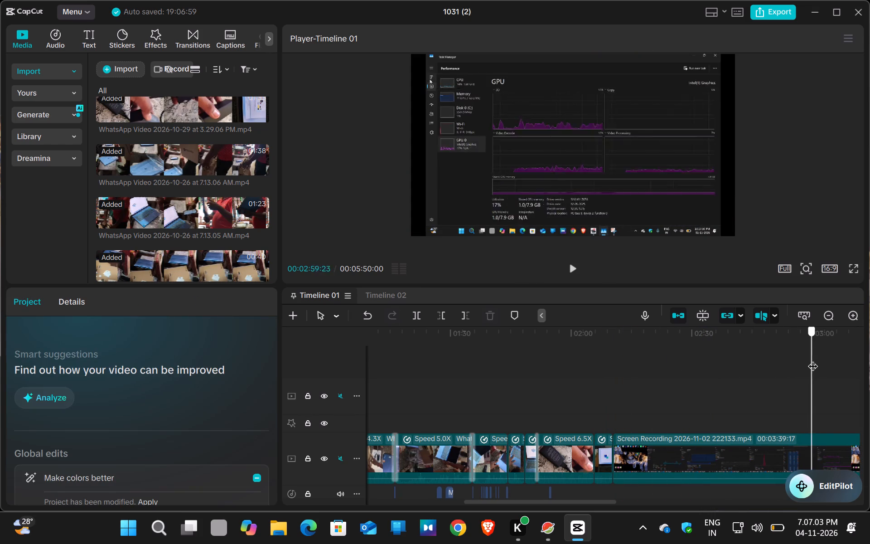
left_click_drag(812, 359, 821, 357)
left_click_drag(842, 344, 859, 342)
left_click(857, 342)
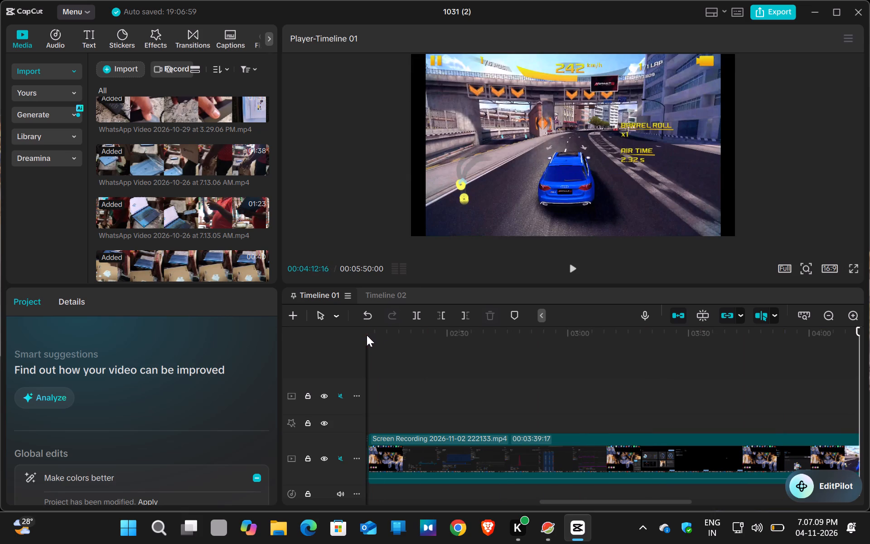
Inspect the screen recording backwards frame by frame from about 00:02:24, returning the playhead to its start at about 00:02:10.
double_click(423, 461)
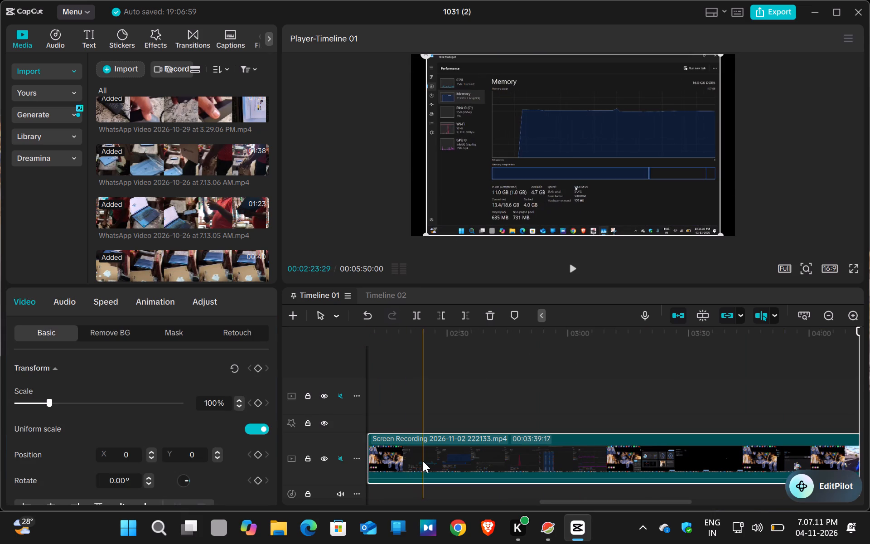
key("Left")
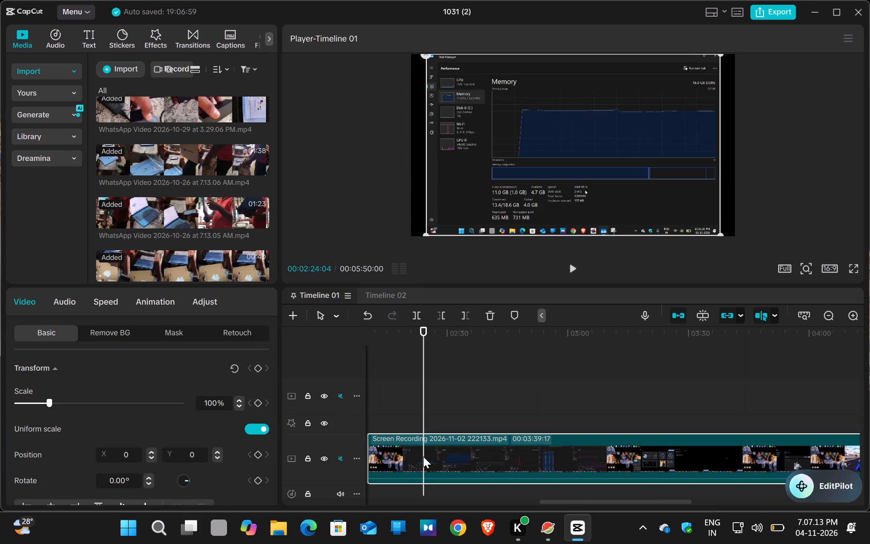
key("Left")
key("Left")
key("Left")
key("Left")
key("Left")
key("Left")
key("Left")
key("Left")
key("Left")
key("Left")
key("Left")
key("Left")
key("Left")
key("Left")
key("Left")
key("Left")
key("Left")
key("Left")
key("Left")
key("Left")
key("Left")
key("Left")
key("Left")
key("Left")
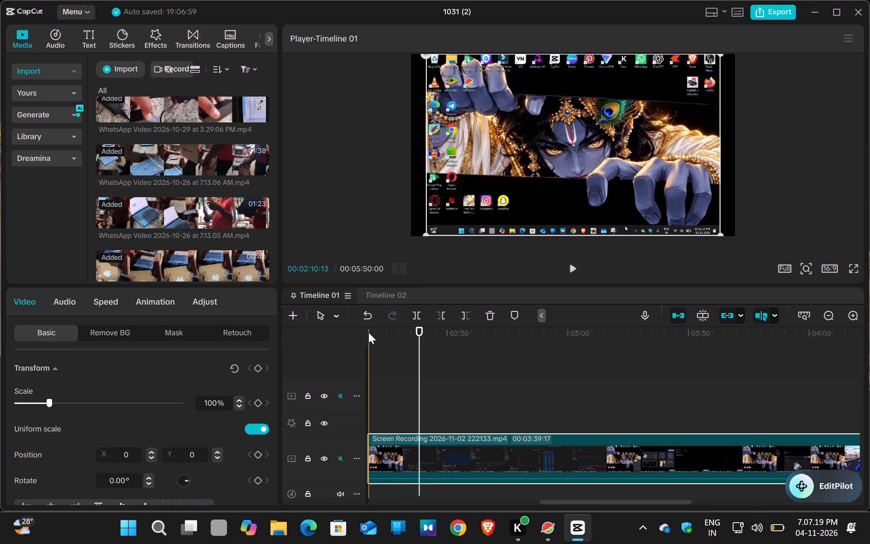
left_click(368, 332)
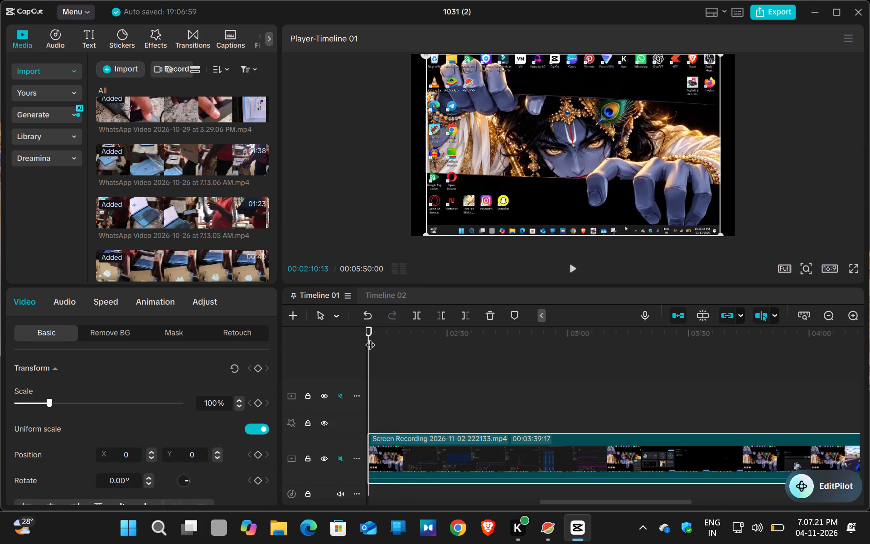
left_click_drag(369, 338, 368, 338)
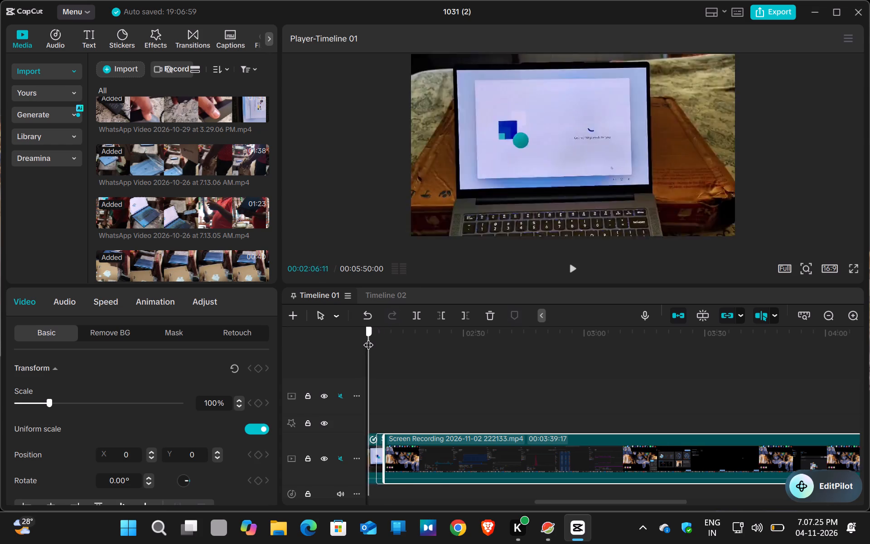
Scrub through the screen recording to the car racing footage beyond 00:04:00, returning to the laptop clips around 00:01:47.
left_click_drag(368, 338, 787, 408)
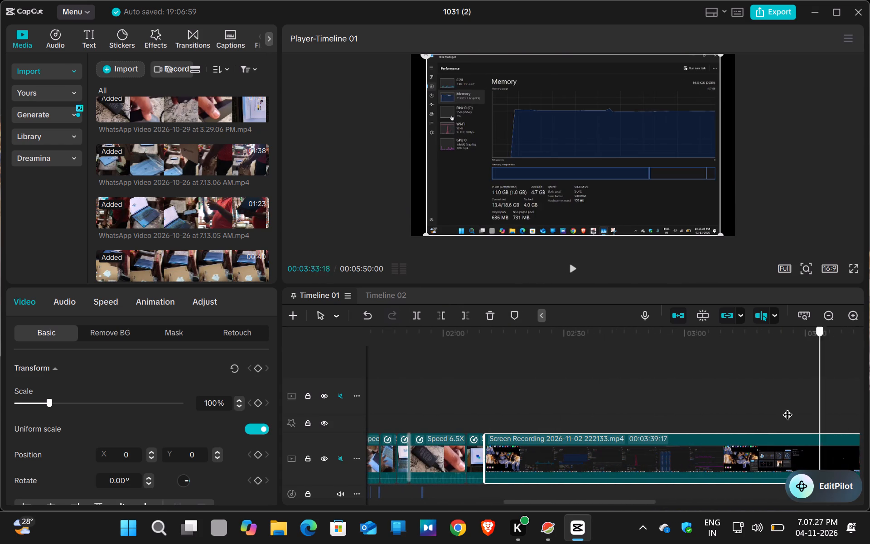
left_click_drag(787, 408, 840, 398)
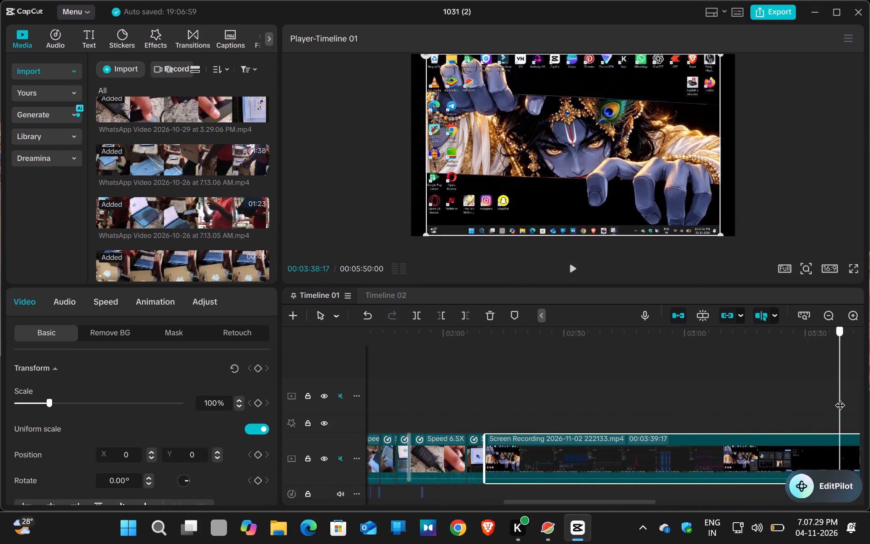
left_click_drag(840, 398, 852, 398)
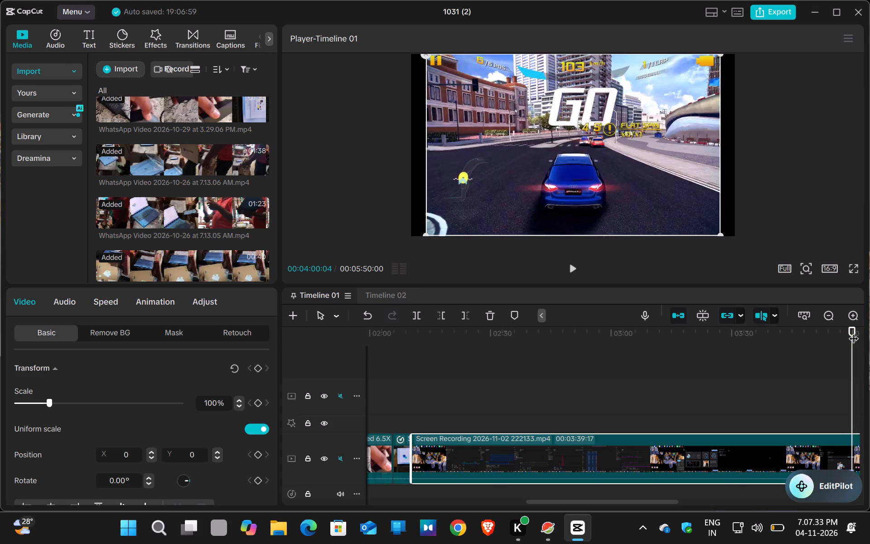
left_click(852, 335)
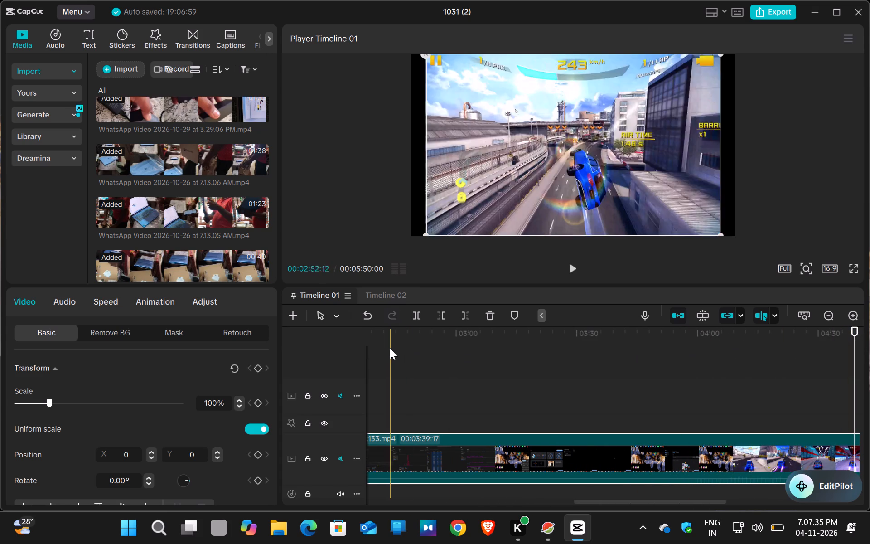
left_click(375, 346)
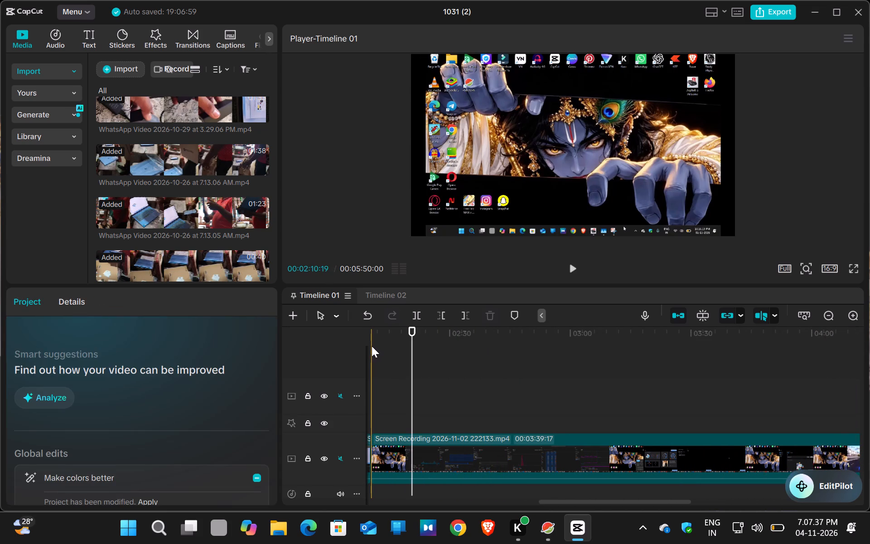
left_click(372, 346)
left_click(375, 345)
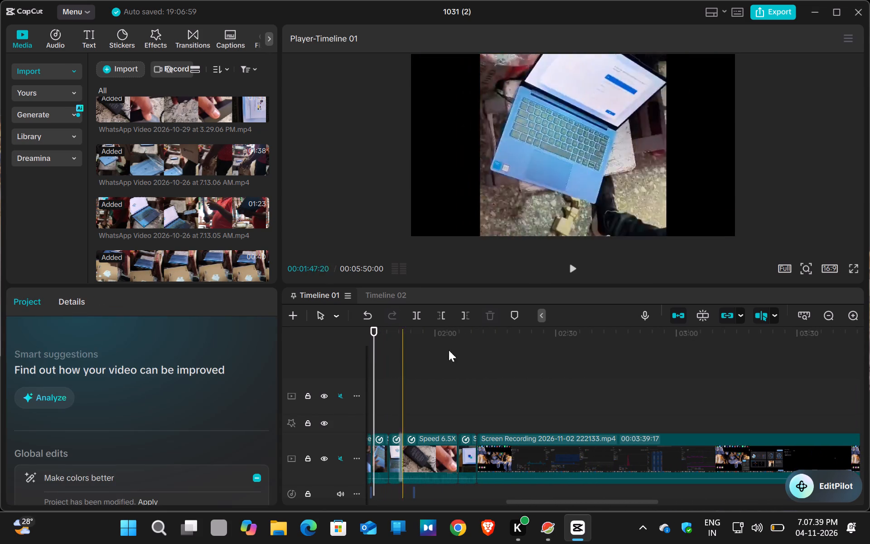
Review the screen recording again up to the racing game section near 00:03:58, moving the playhead back to the recording's opening desktop view.
double_click(842, 358)
double_click(846, 359)
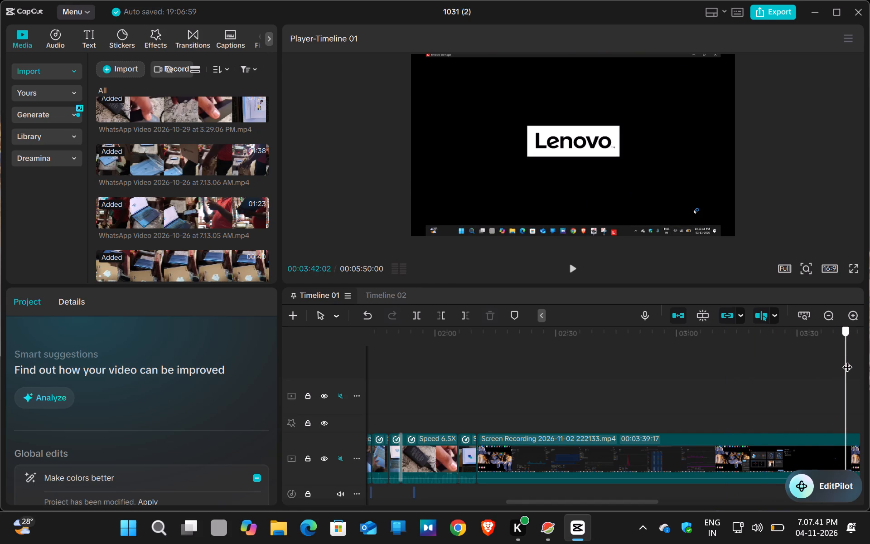
left_click(848, 360)
left_click(848, 360)
left_click(848, 360)
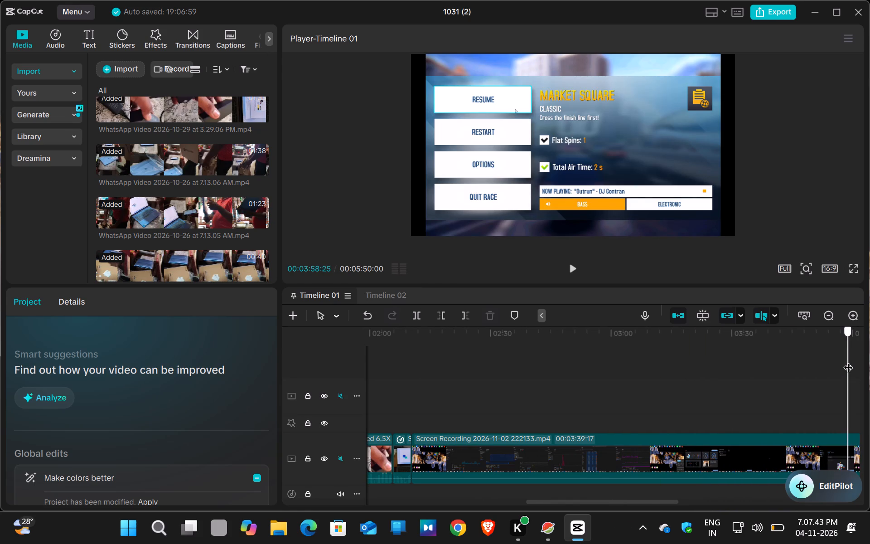
double_click(848, 360)
left_click_drag(402, 354, 386, 355)
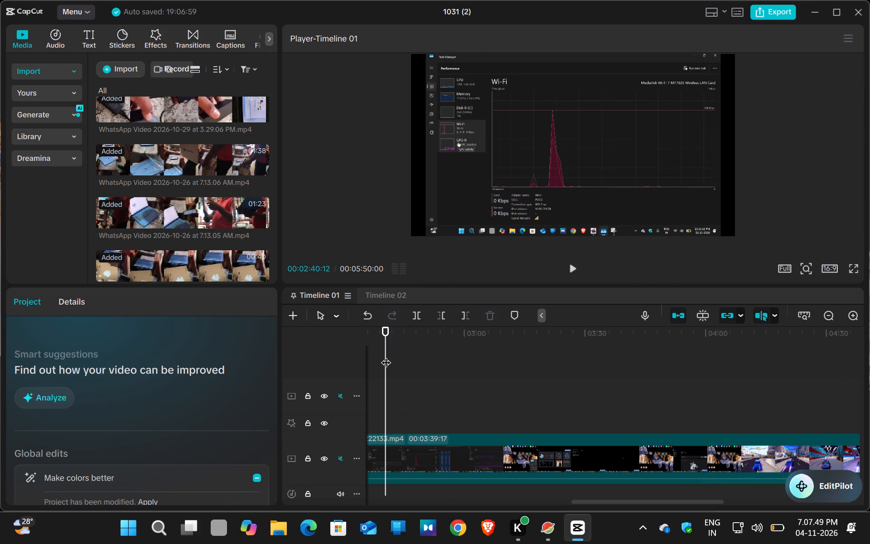
left_click(384, 354)
left_click(382, 353)
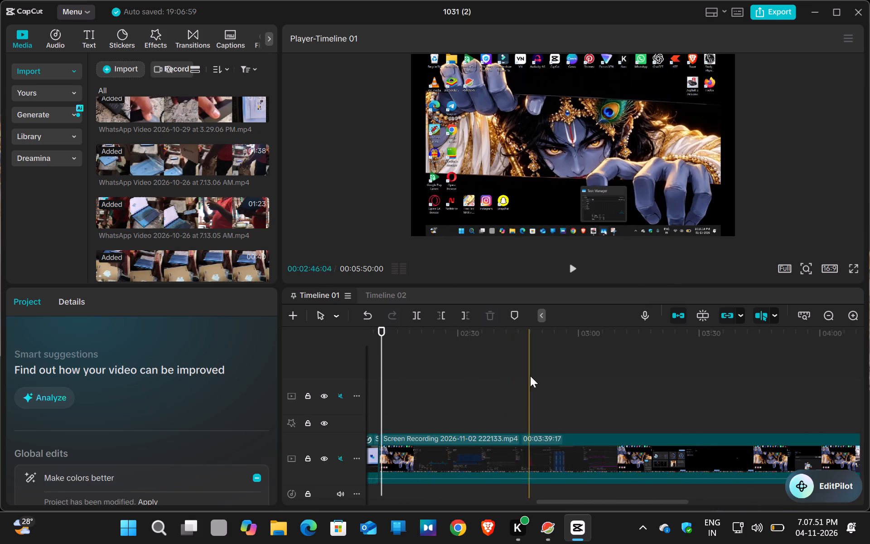
Play the opening of the screen recording, check a frame full screen at about 00:02:16, and replay it from about 00:02:09.
left_click(492, 455)
left_click(507, 359)
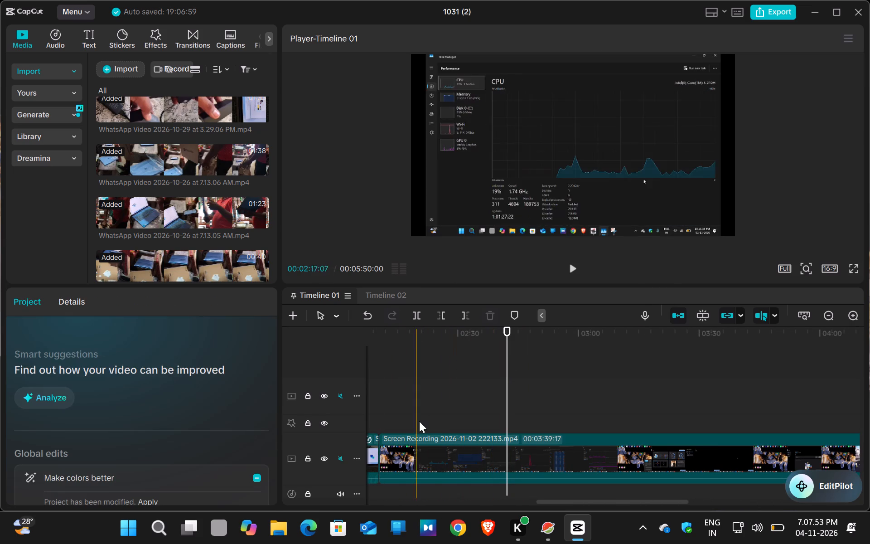
left_click(436, 454)
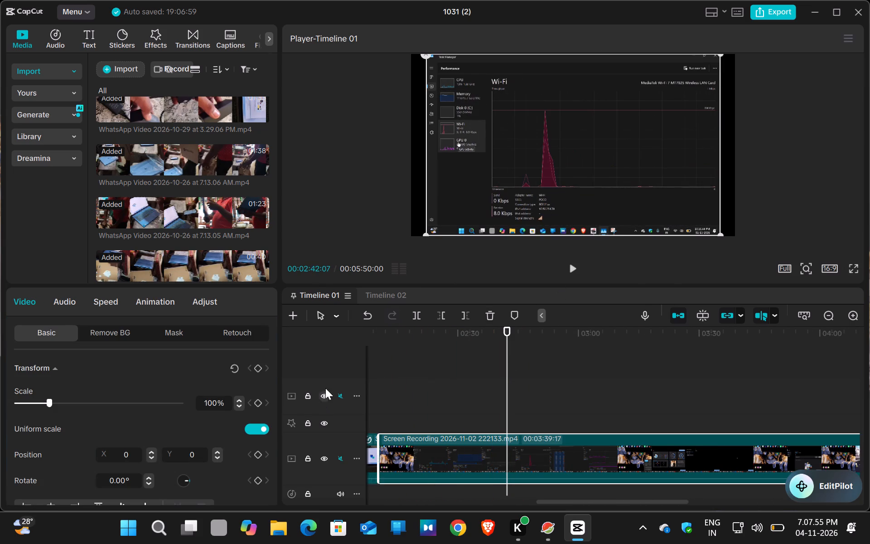
left_click(380, 341)
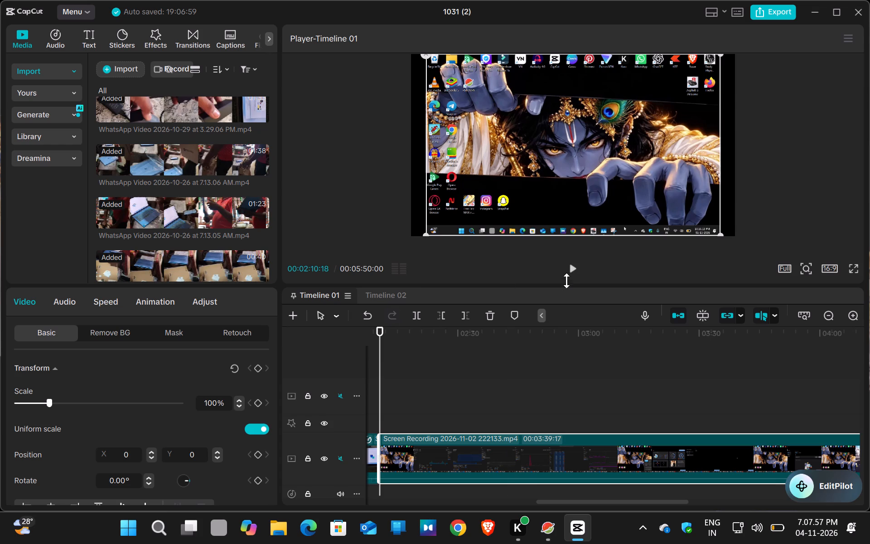
left_click(575, 267)
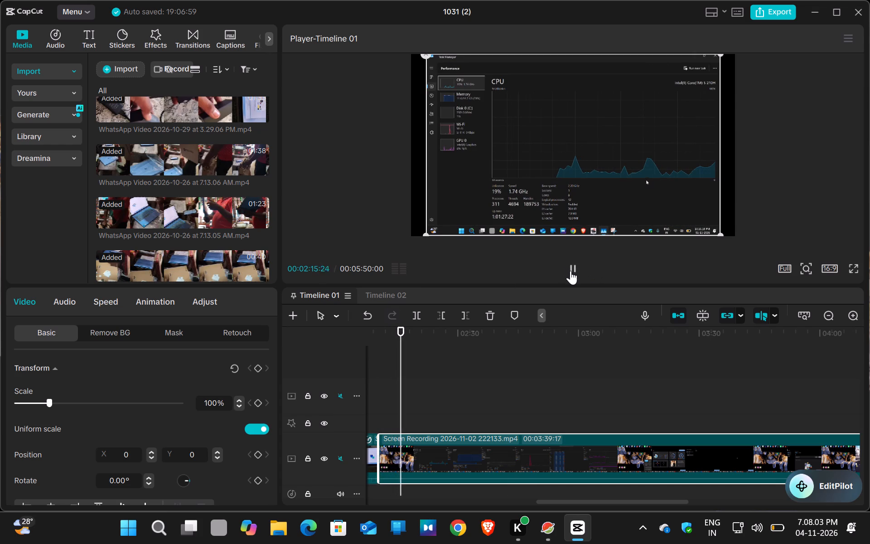
left_click(576, 270)
left_click(851, 267)
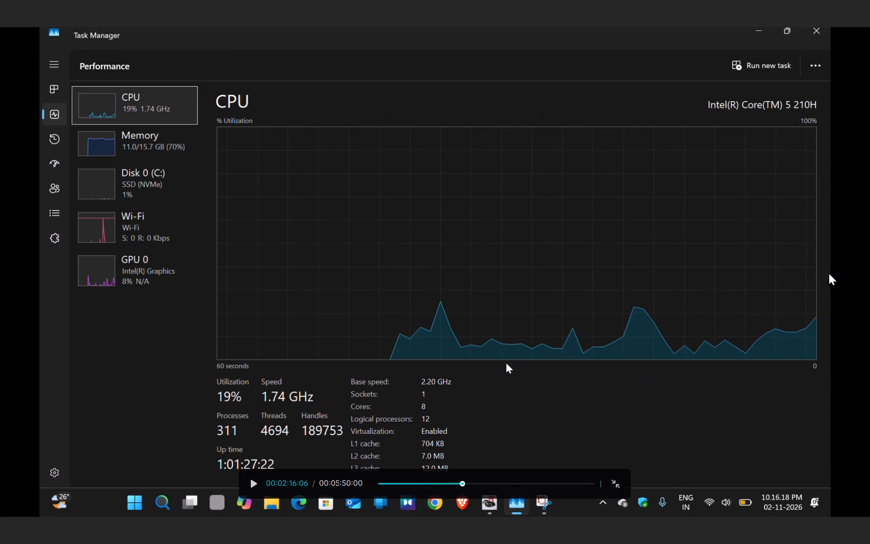
key("Escape")
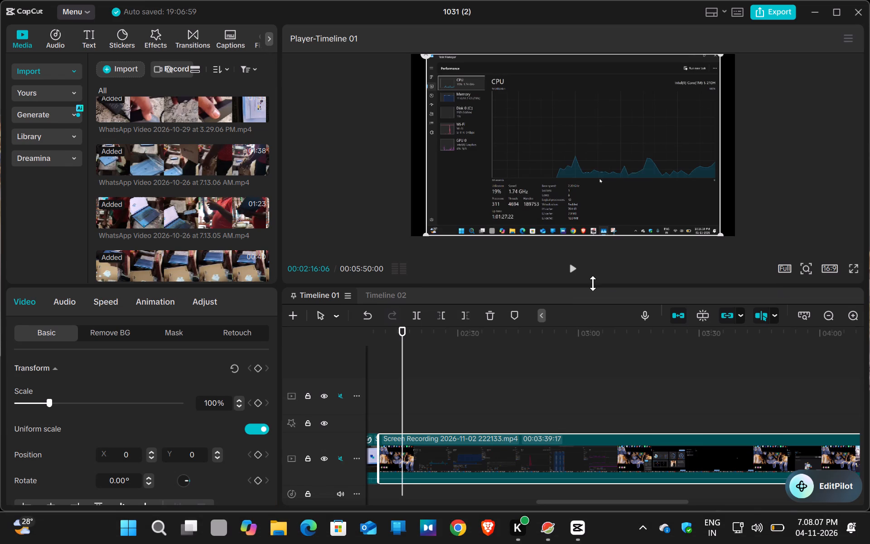
left_click(571, 266)
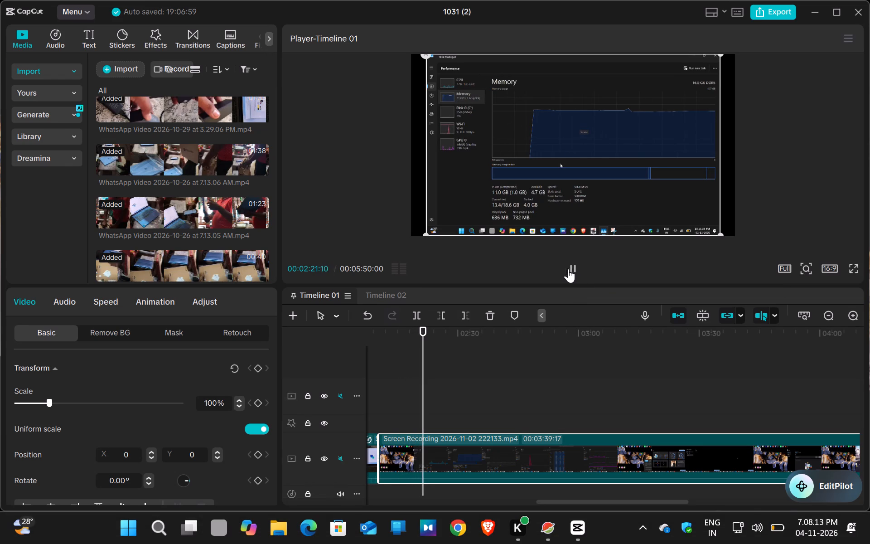
left_click(374, 330)
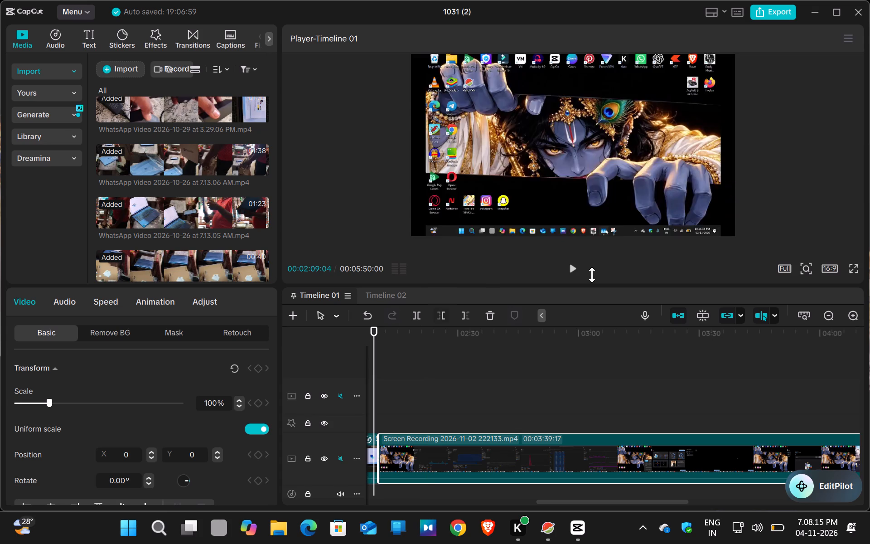
left_click(578, 263)
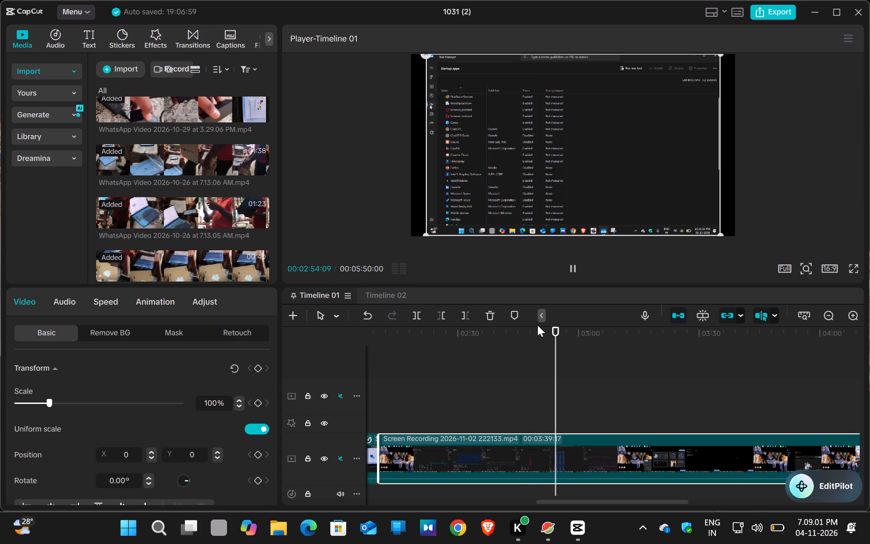
Find the switch from GPU performance to App history in the screen recording and split the clip at 00:02:51:12.
left_click(539, 327)
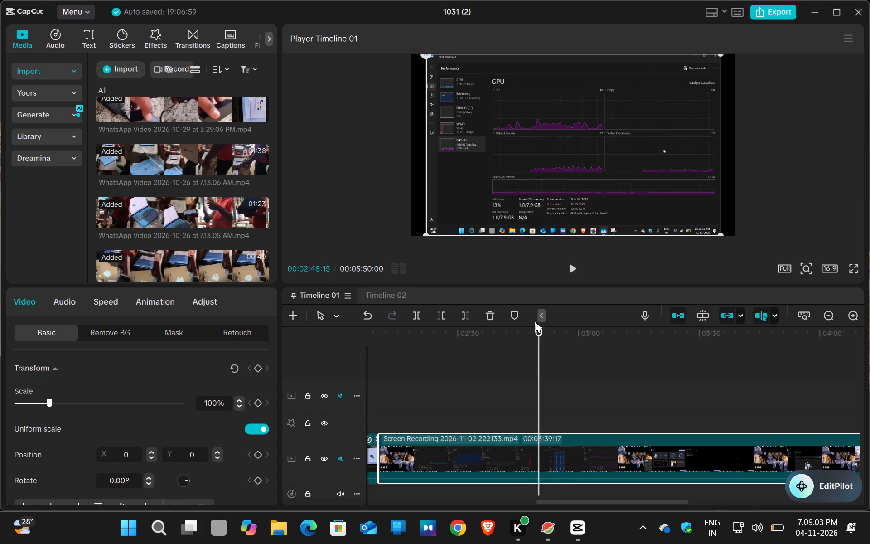
left_click(574, 270)
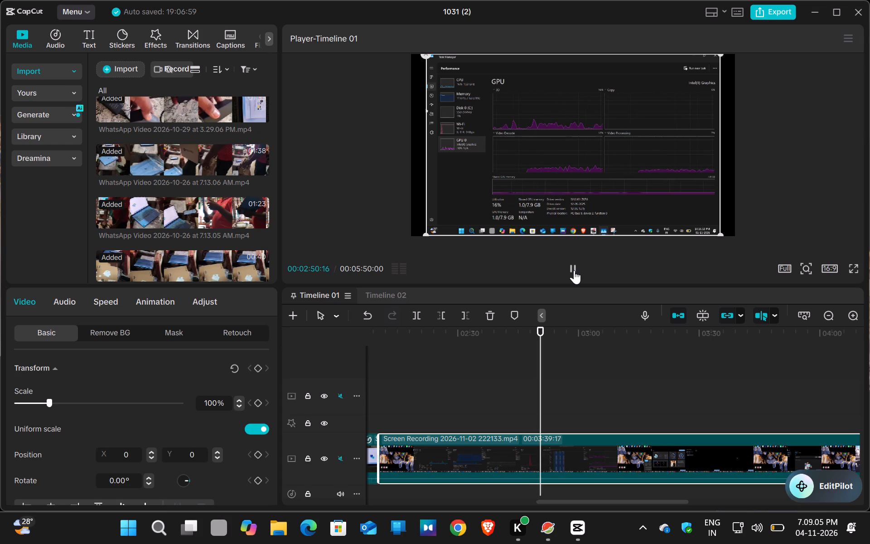
left_click(574, 270)
triple_click(574, 270)
left_click(574, 270)
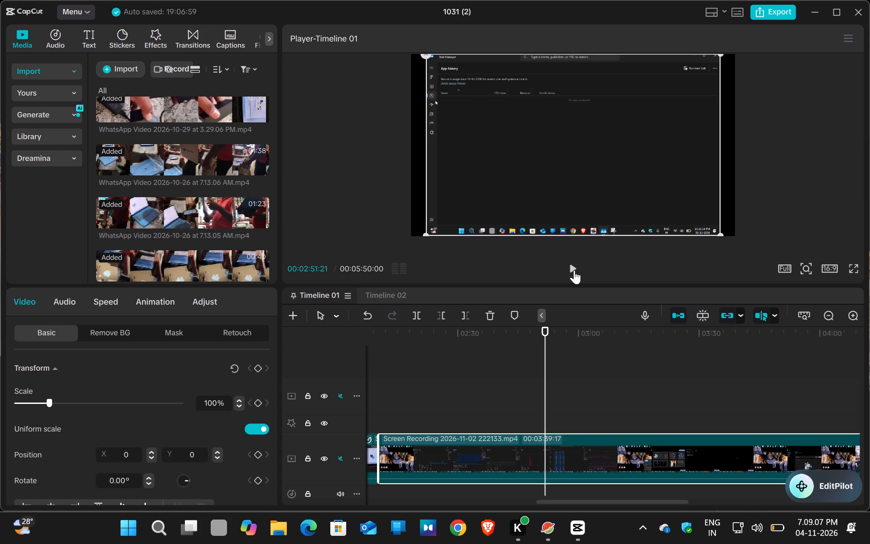
left_click(540, 333)
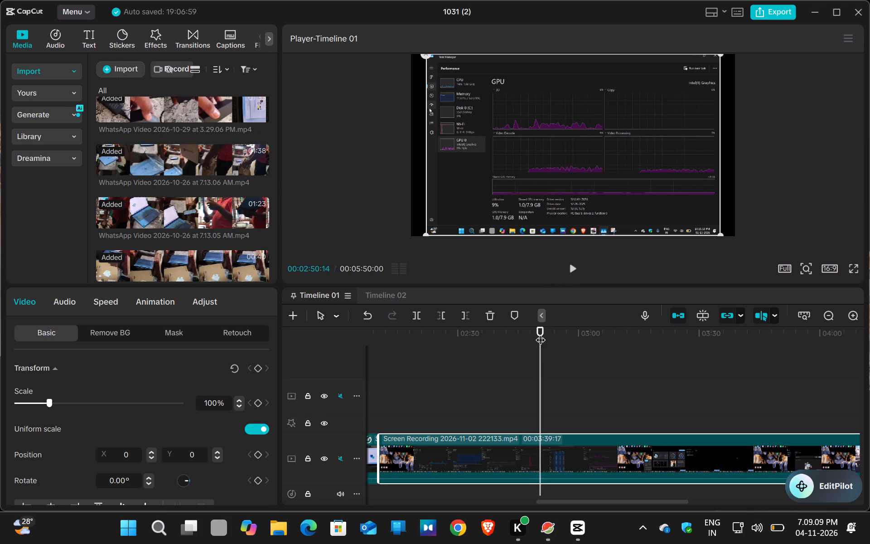
left_click(574, 269)
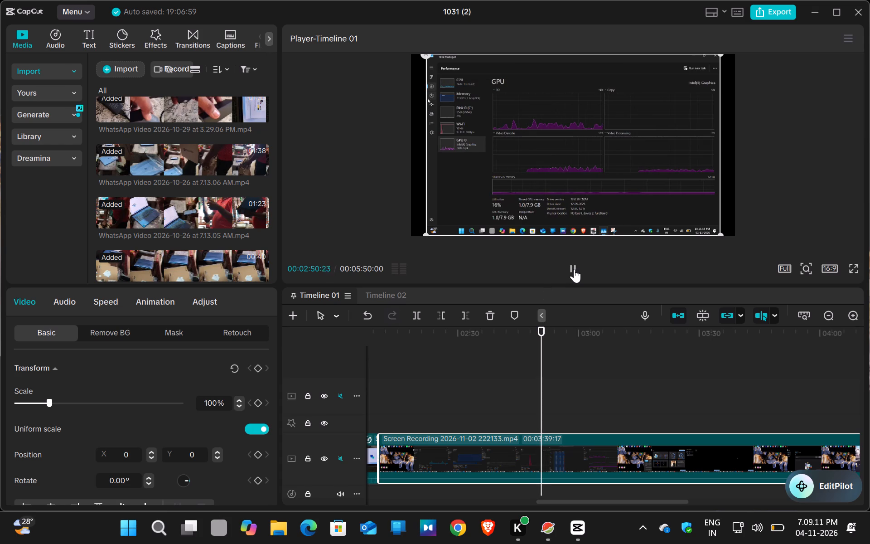
left_click(574, 269)
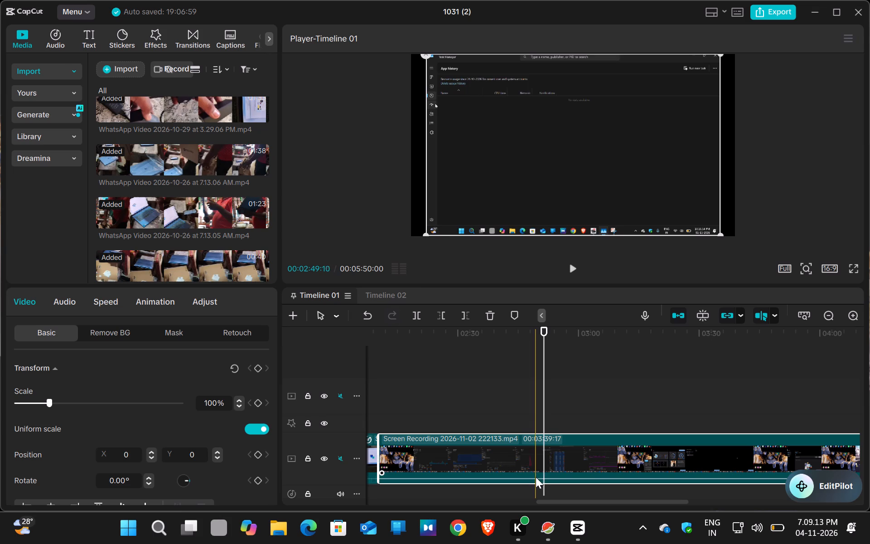
left_click(536, 476)
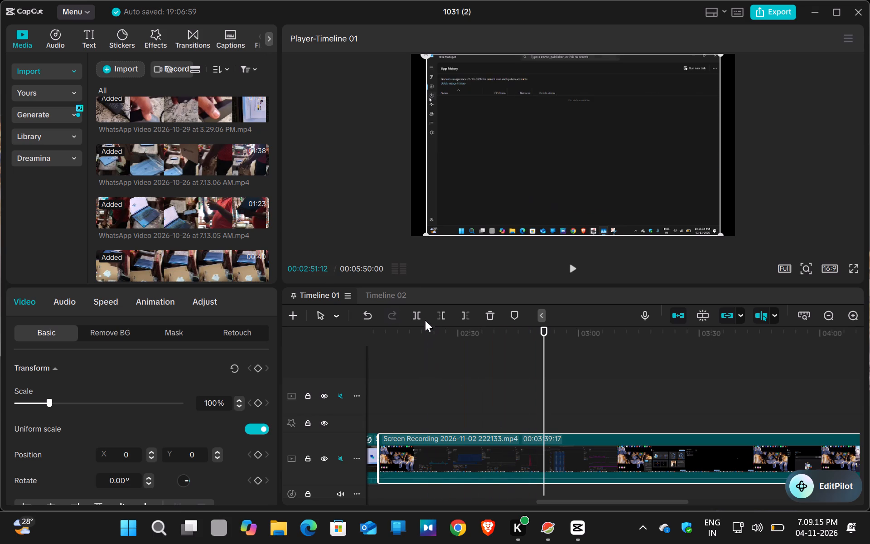
left_click(420, 316)
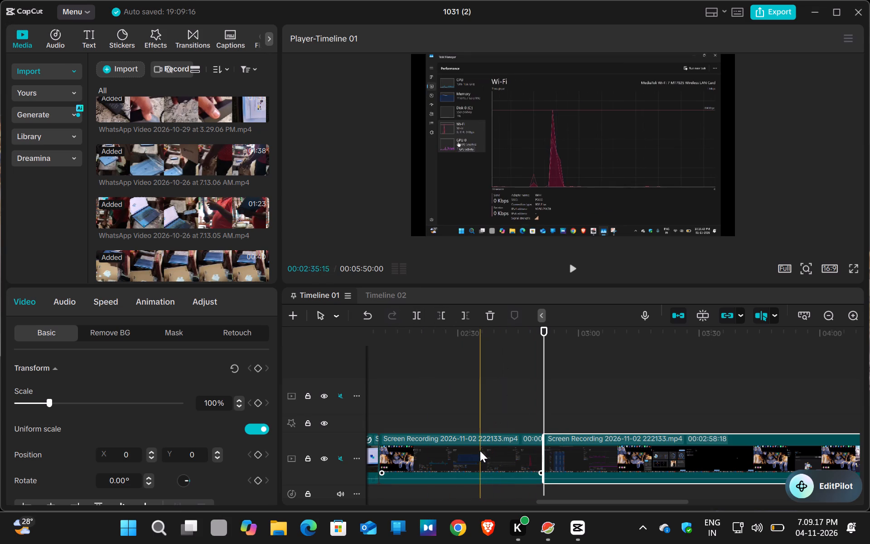
Open the standard speed settings for the screen recording segment before the split.
left_click(480, 451)
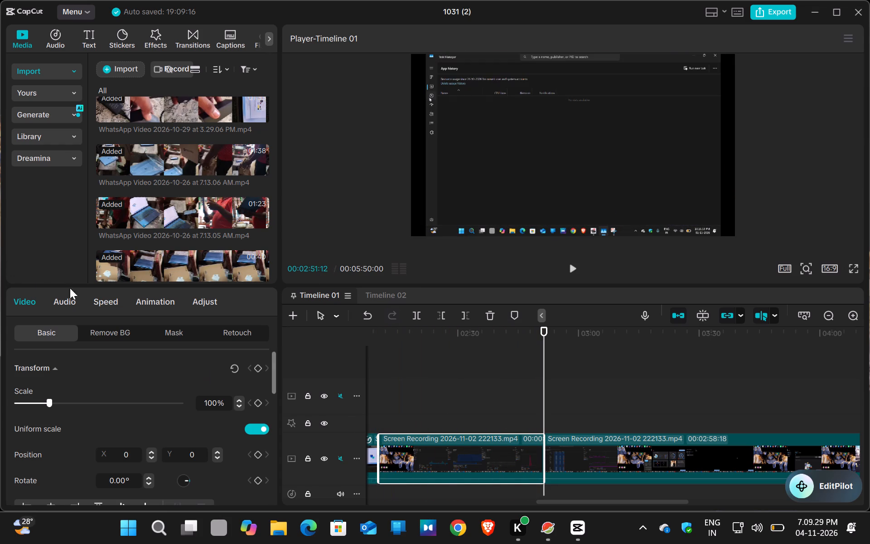
left_click(108, 304)
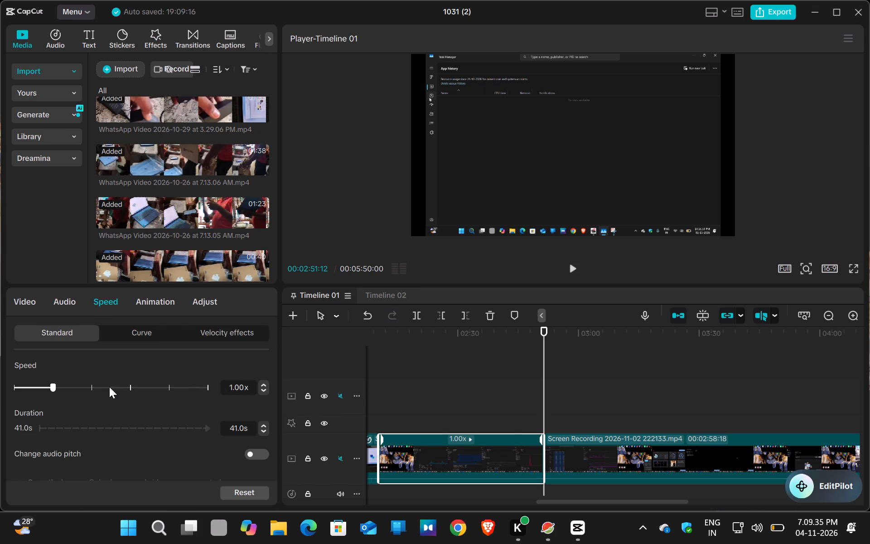
Set the speed of the screen recording's first 41-second segment to 1.49x.
left_click(70, 387)
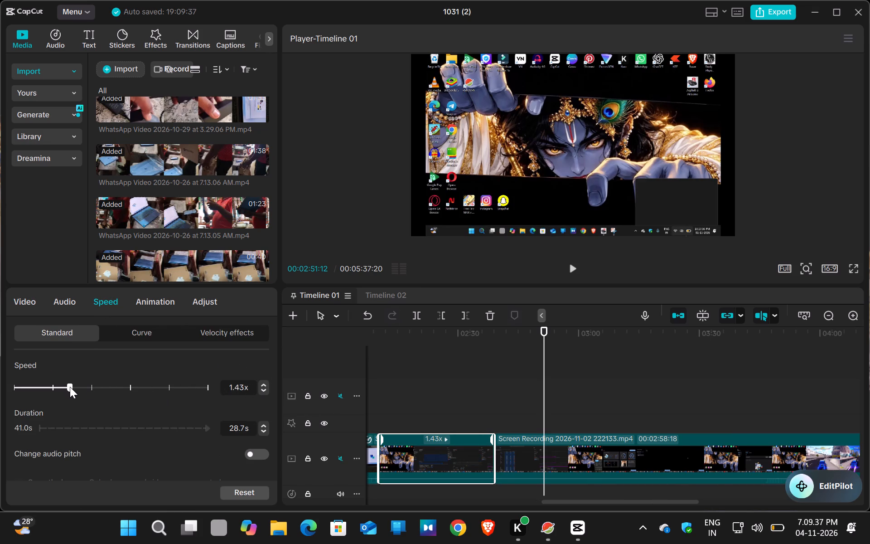
double_click(261, 384)
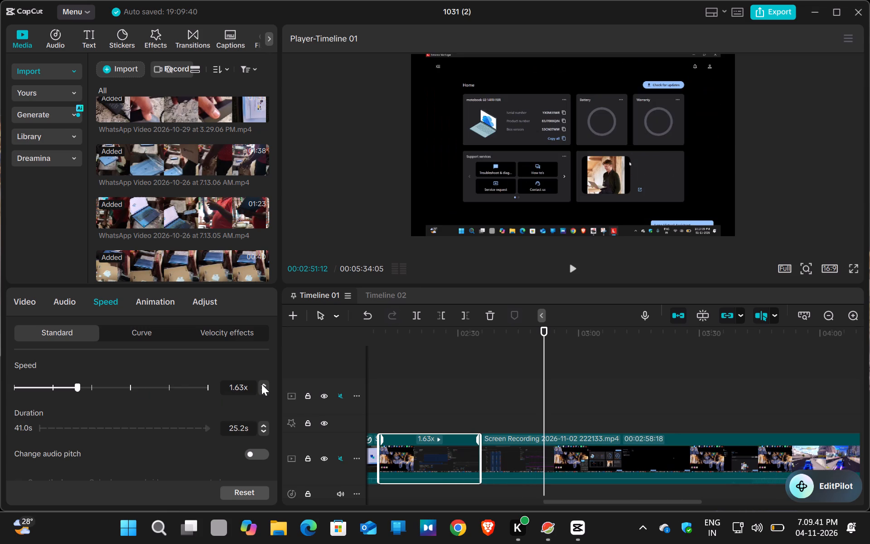
left_click(262, 388)
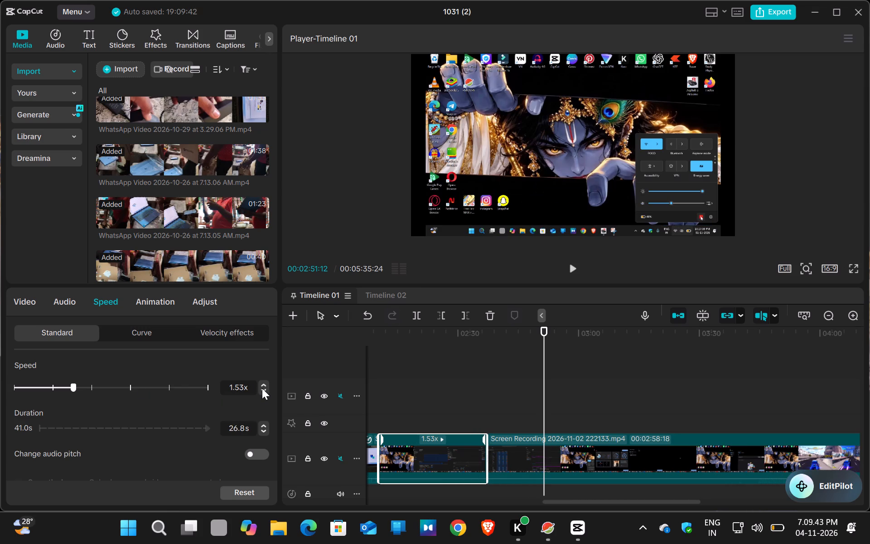
left_click(262, 390)
left_click(265, 383)
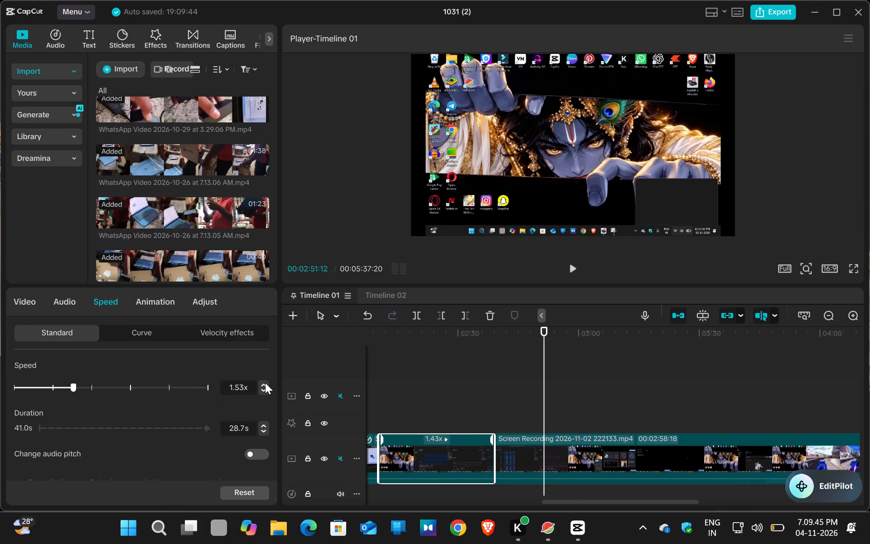
double_click(72, 389)
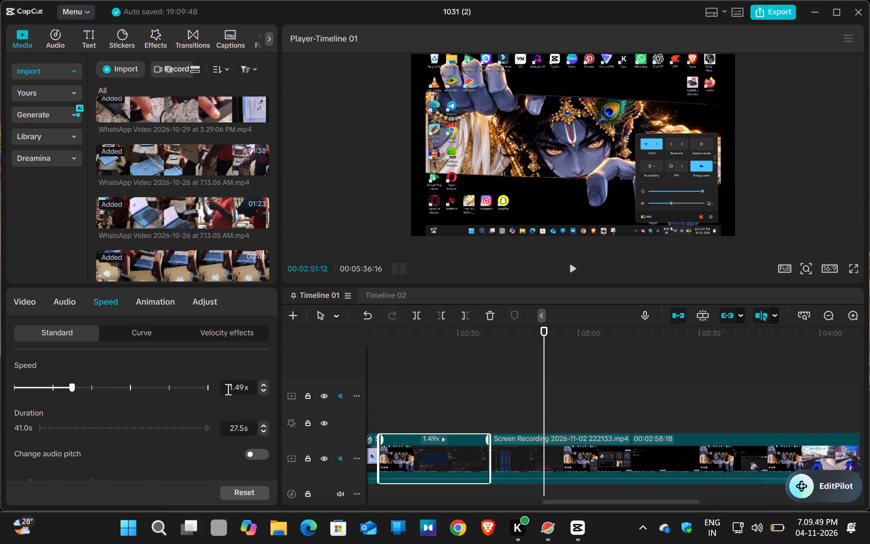
left_click(263, 384)
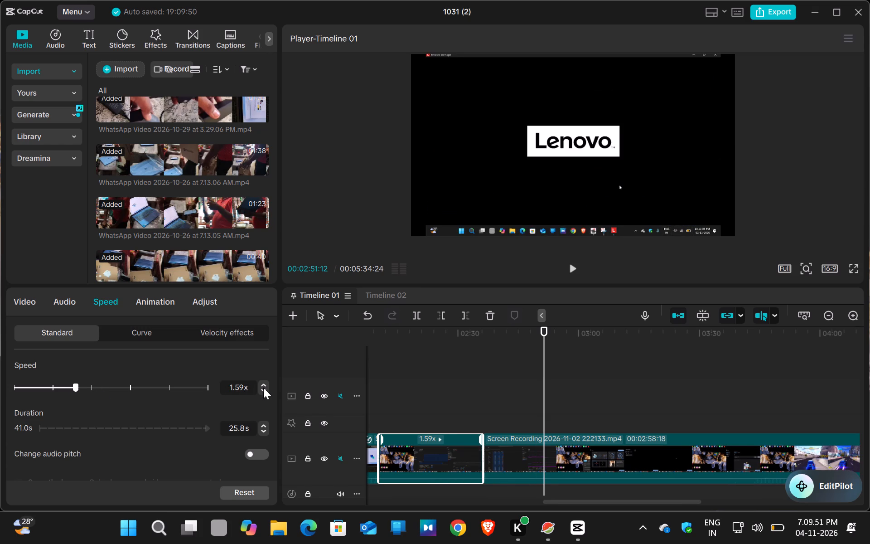
left_click(263, 388)
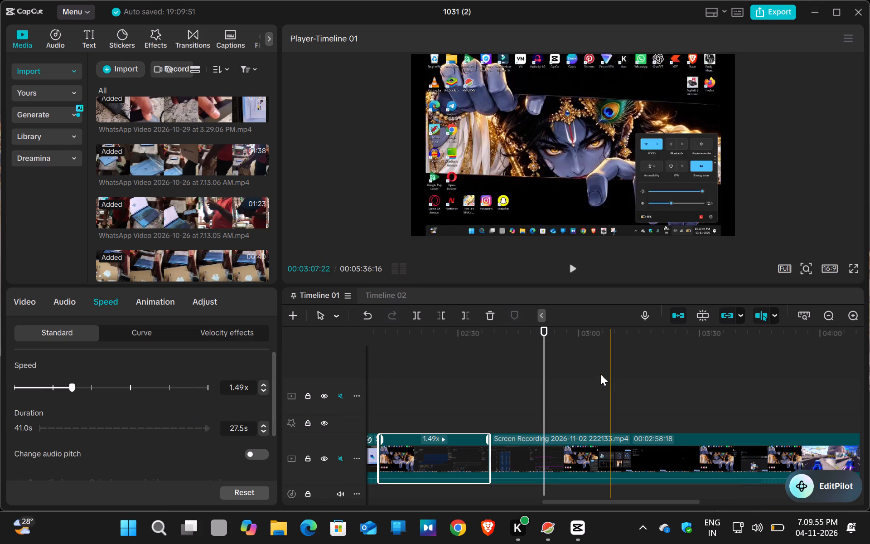
Play through the second part of the screen recording from about 00:02:37 on the timeline, checking where the footage drags.
left_click(493, 362)
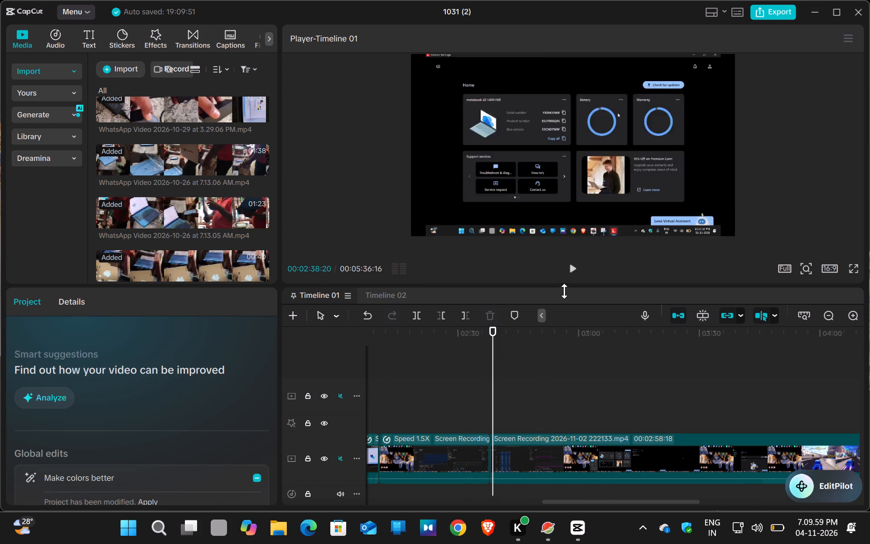
left_click(488, 335)
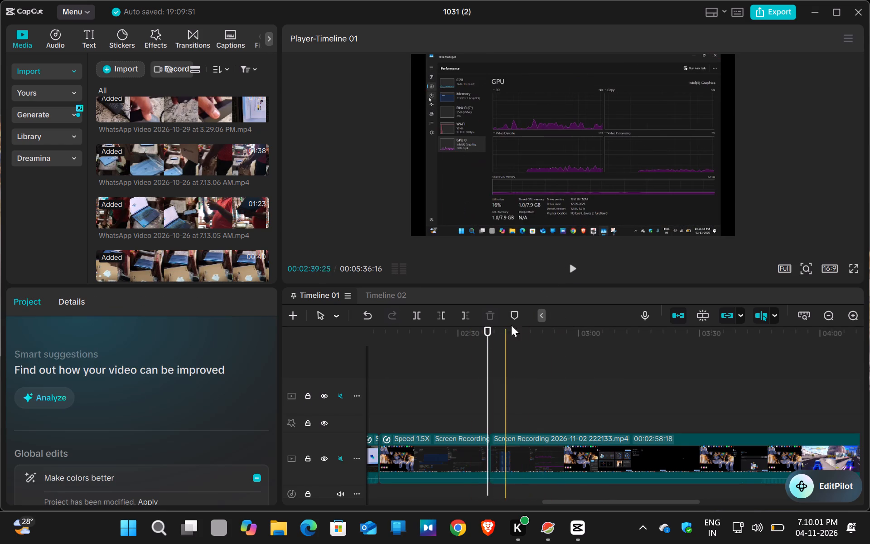
double_click(577, 267)
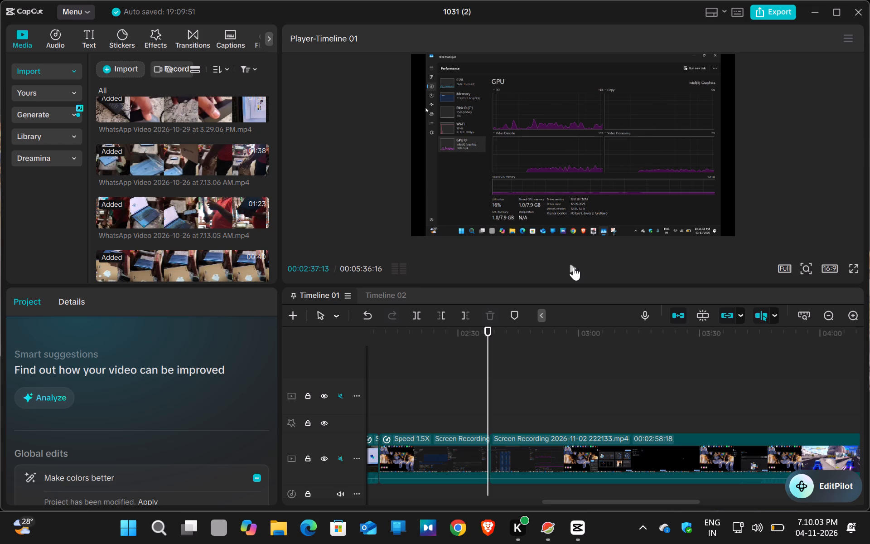
left_click(574, 267)
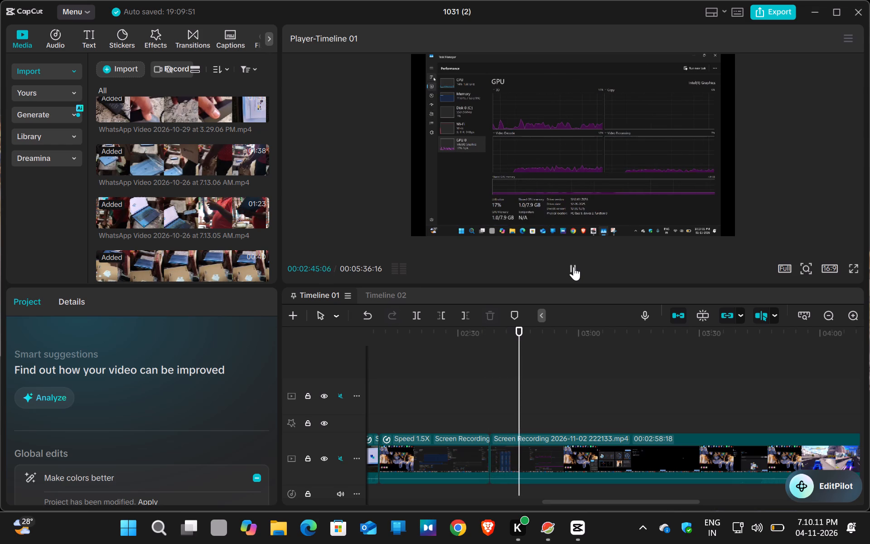
left_click(518, 331)
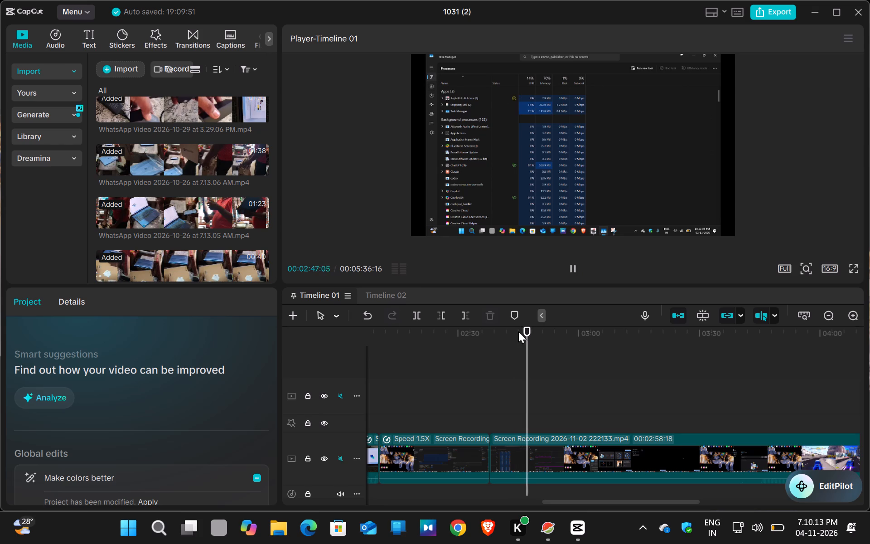
left_click(569, 263)
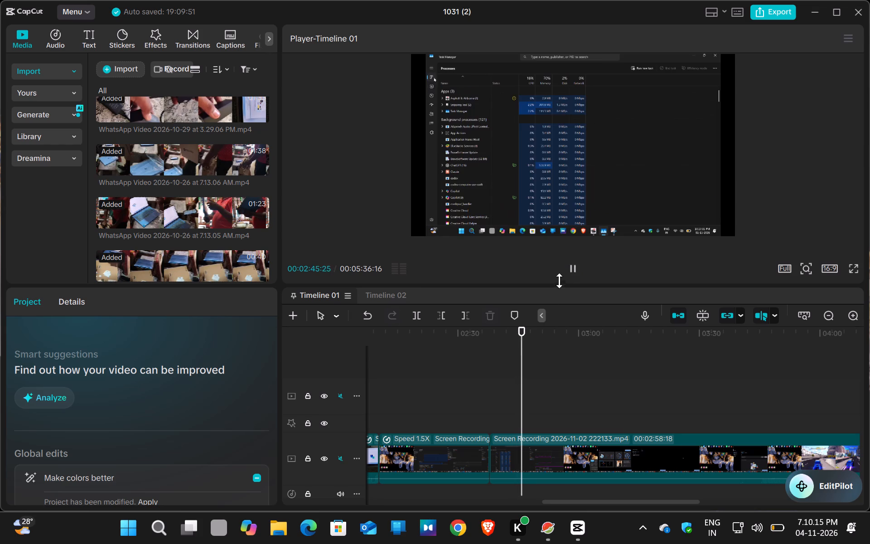
left_click(505, 330)
left_click(573, 270)
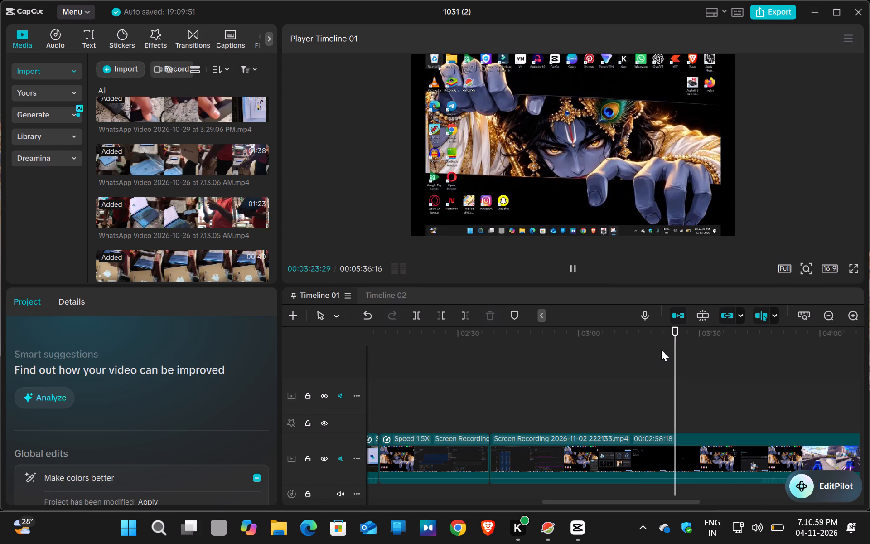
Find the point in the screen recording where the loading screen begins and split the clip at 00:03:18:11.
left_click(662, 335)
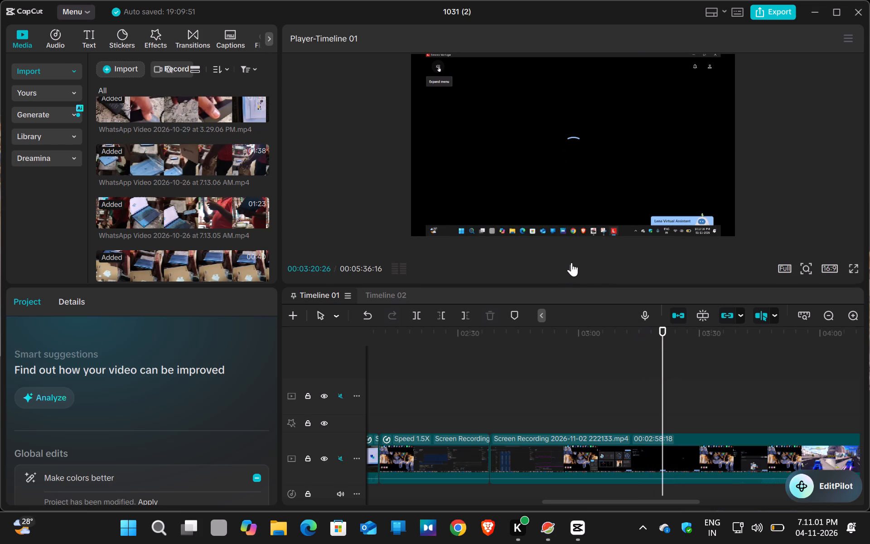
left_click(654, 335)
left_click(570, 265)
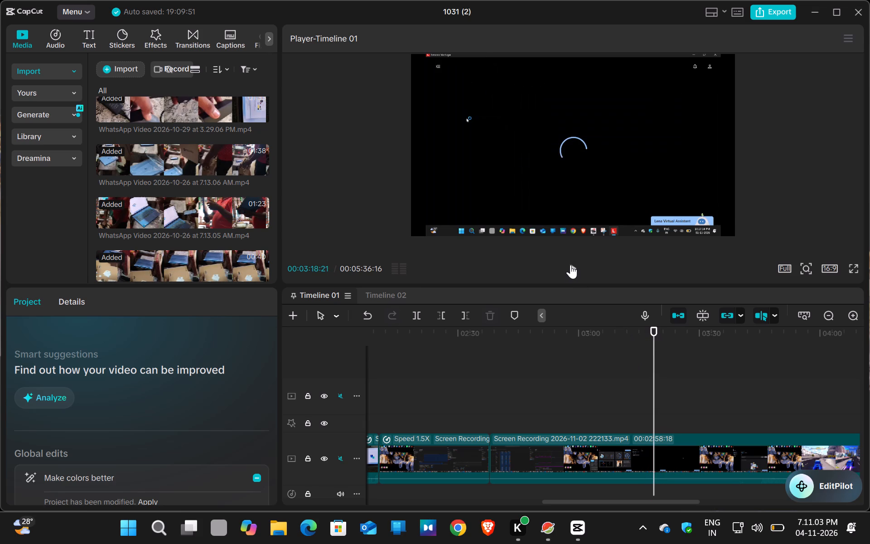
left_click(570, 265)
left_click(648, 335)
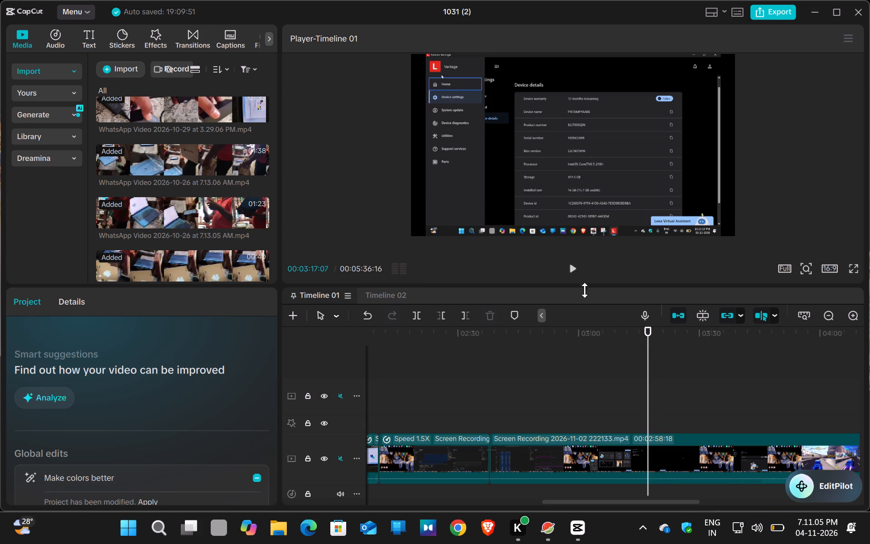
left_click(569, 269)
triple_click(569, 269)
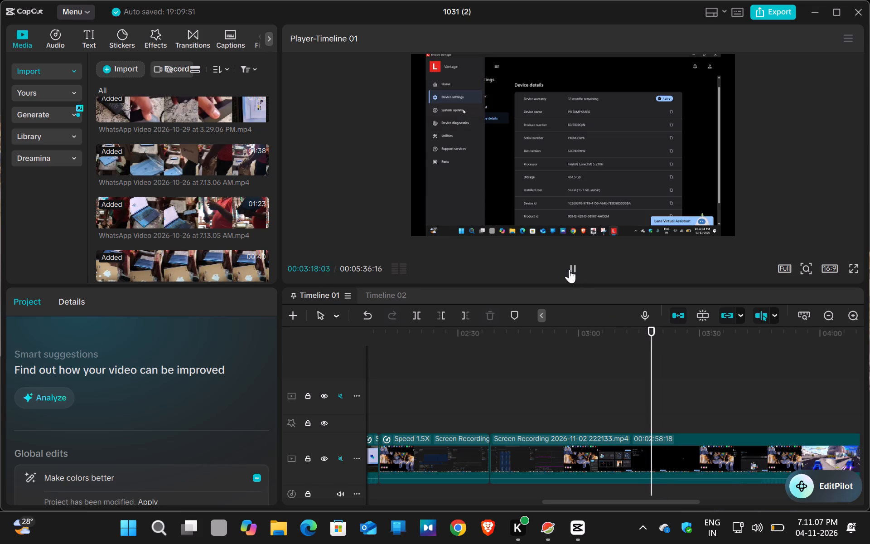
double_click(569, 269)
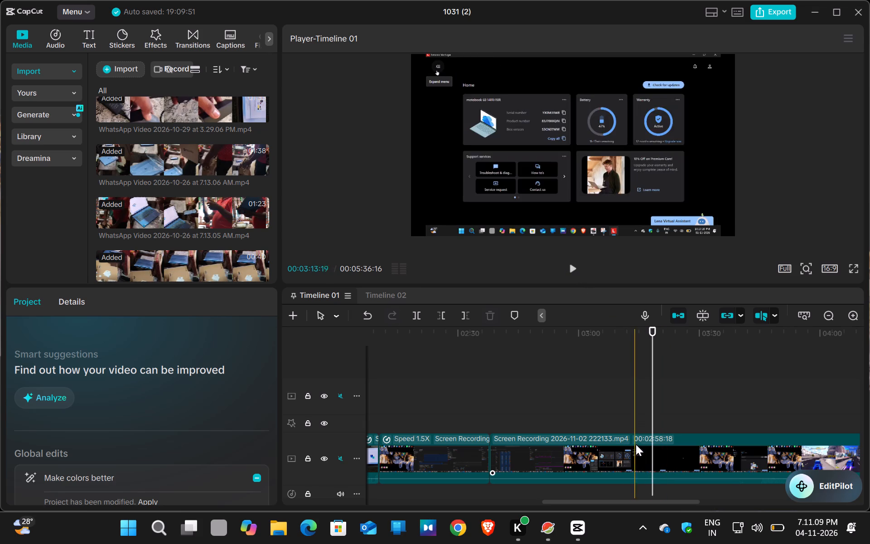
left_click(418, 311)
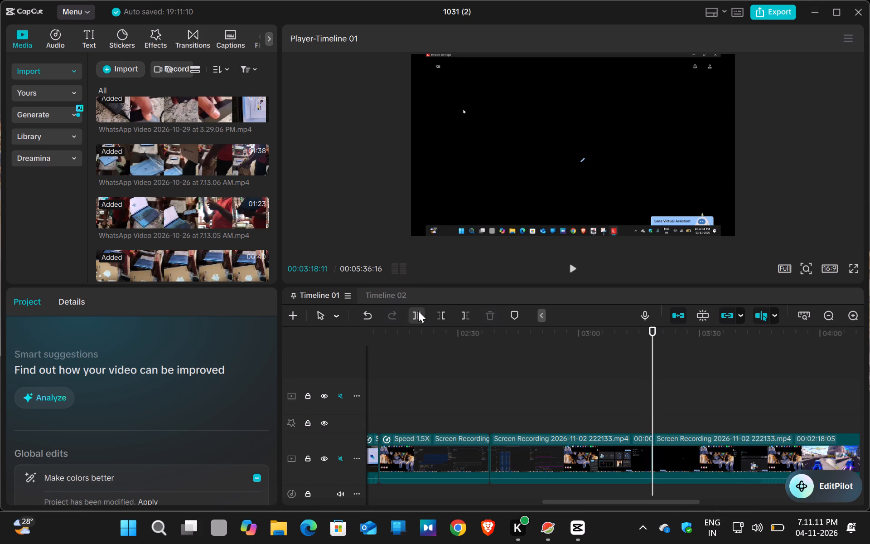
Split the screen recording again at 00:03:27:14 and delete the loading section between the two cuts.
left_click(572, 268)
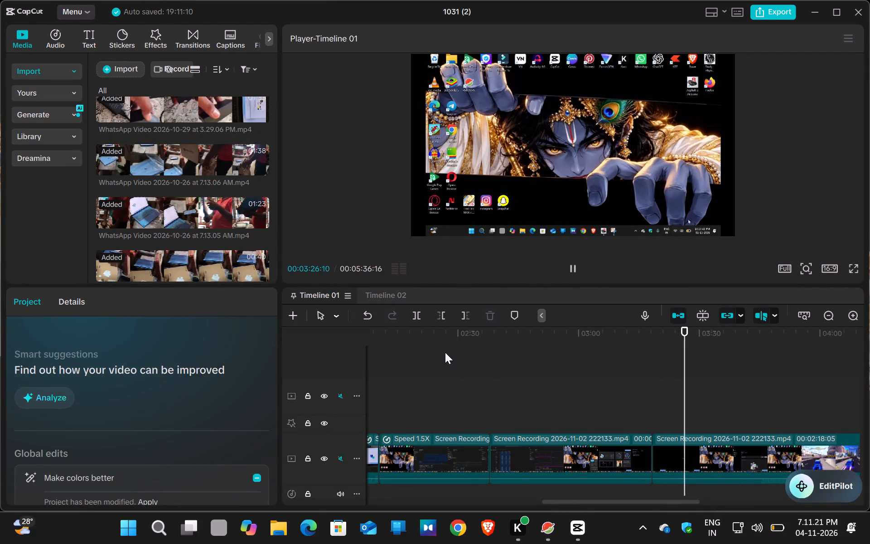
left_click(421, 320)
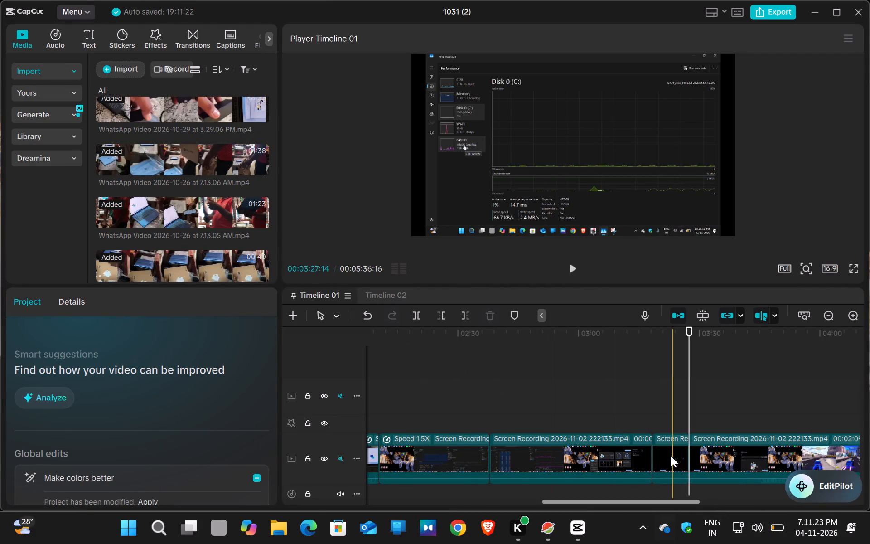
left_click(670, 455)
key("Delete")
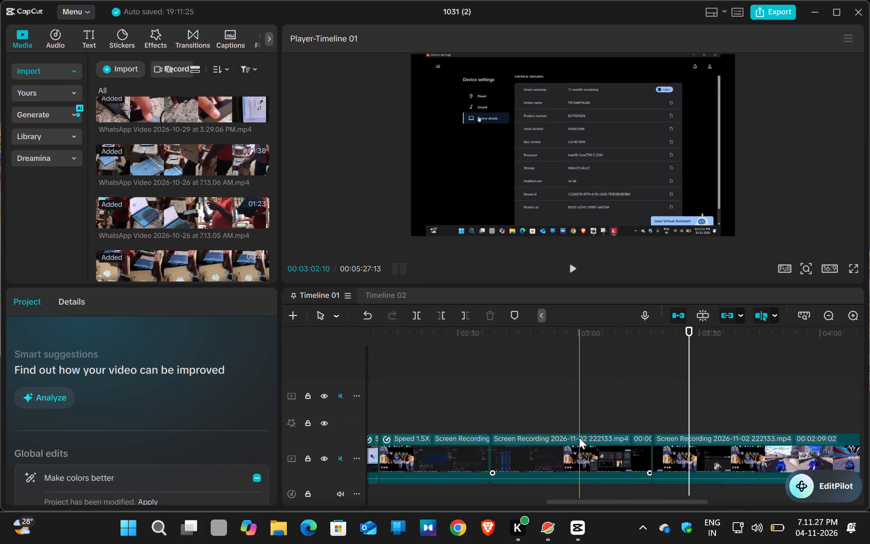
Set the speed of the 40.5-second middle segment of the screen recording to 1.50x.
left_click(600, 446)
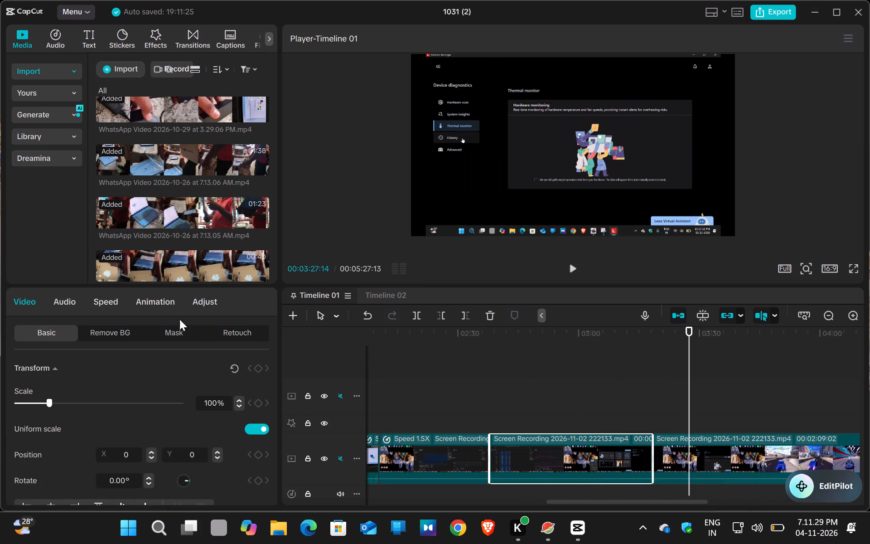
left_click(102, 299)
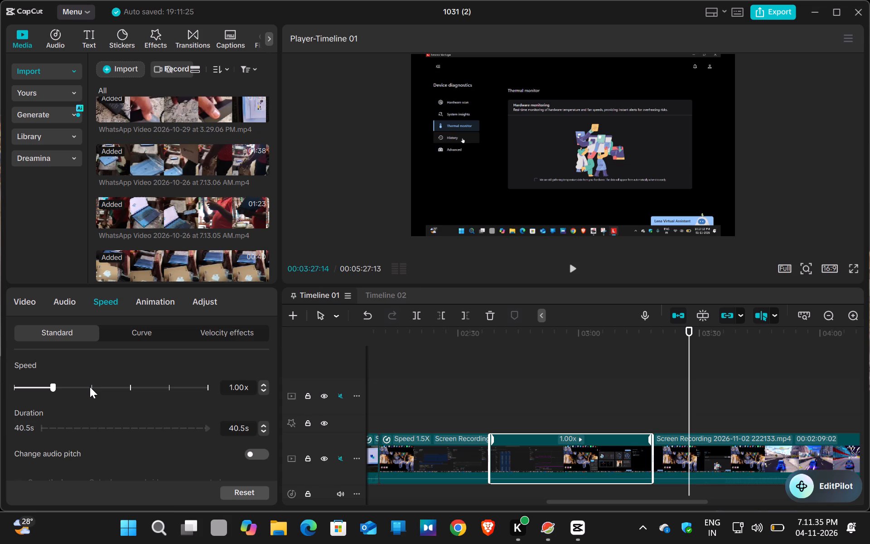
left_click(92, 386)
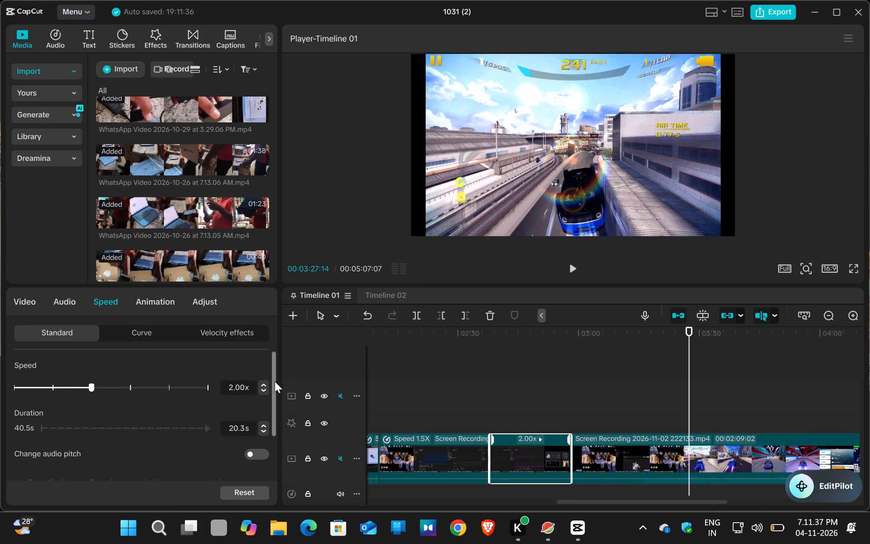
left_click(264, 389)
triple_click(264, 389)
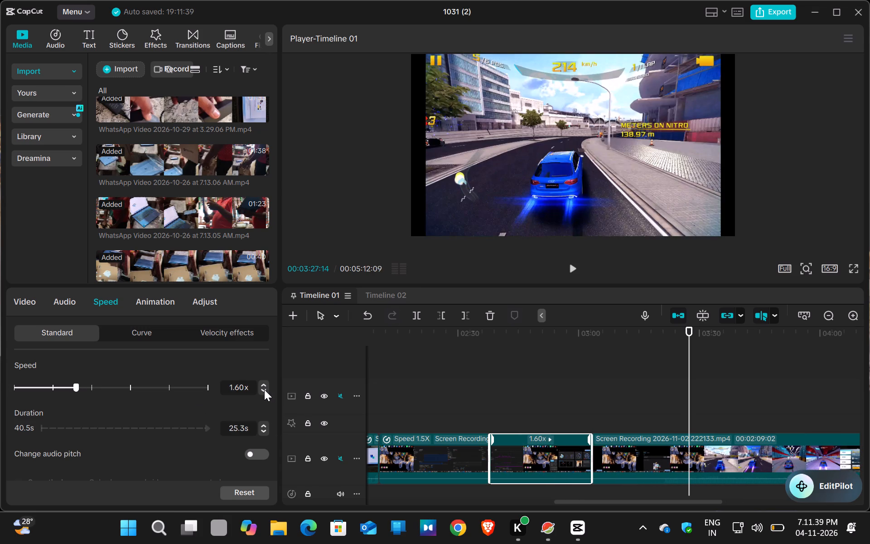
left_click(264, 389)
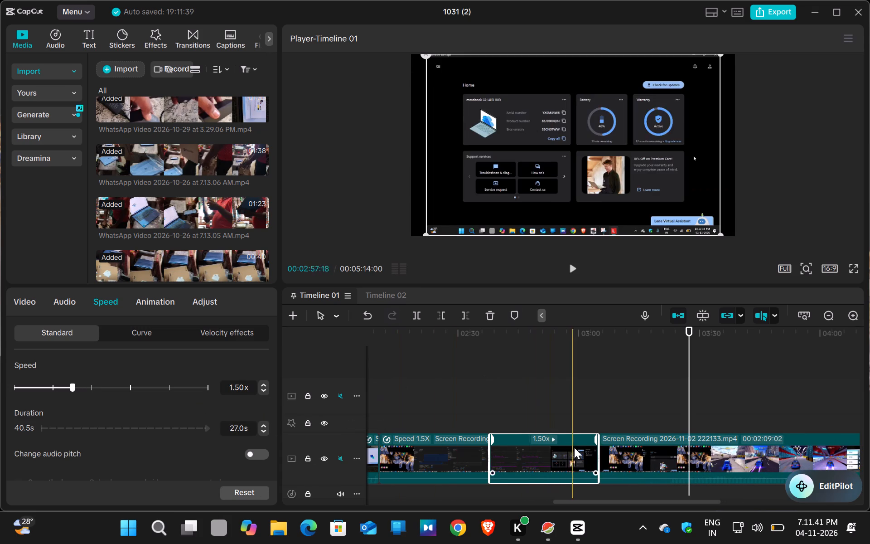
left_click(563, 463)
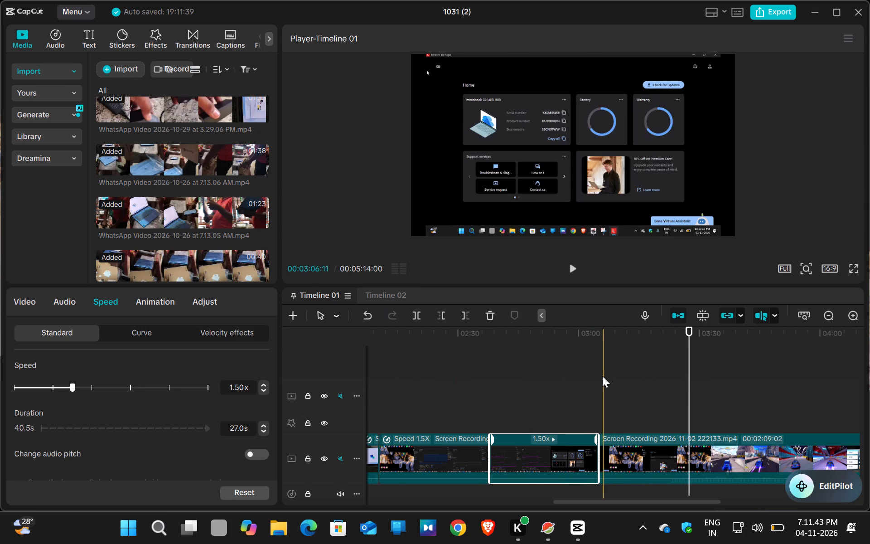
Play the last screen recording segment from its start and trim away its beginning up to 00:03:10:23.
left_click(599, 371)
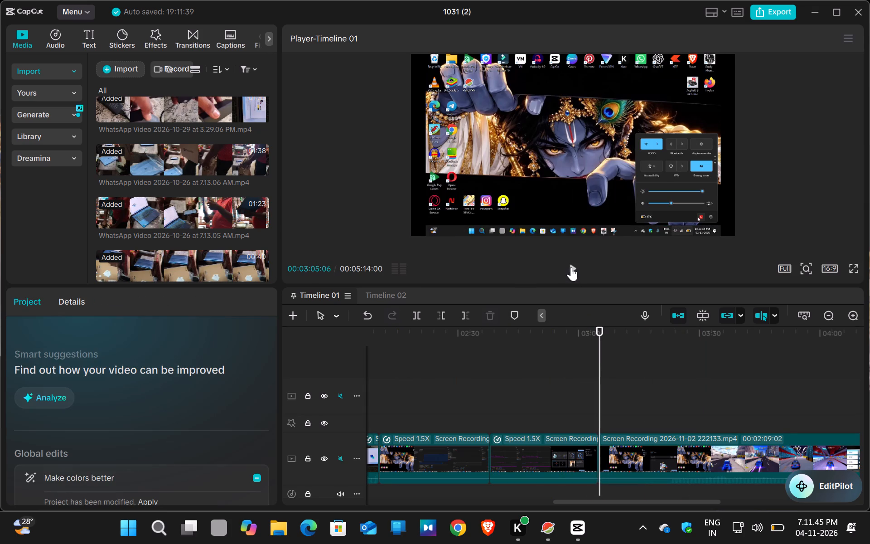
left_click(571, 267)
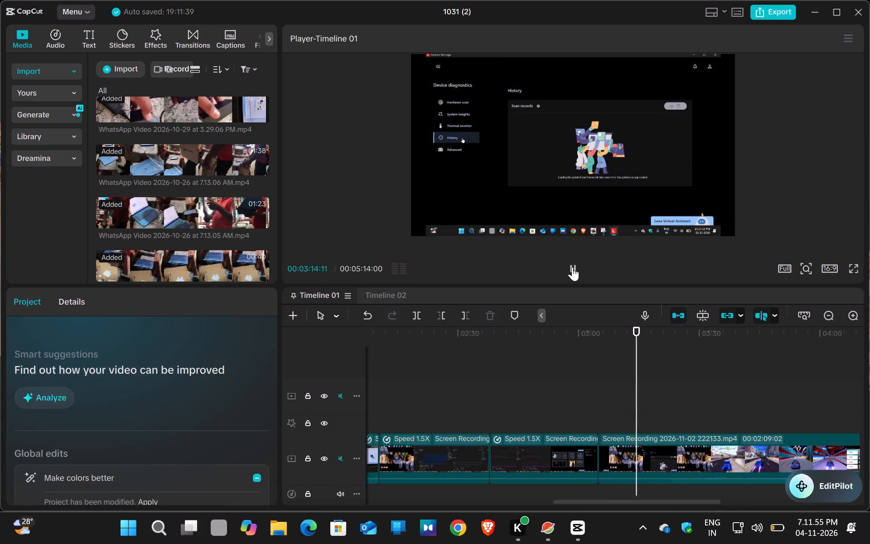
left_click(626, 332)
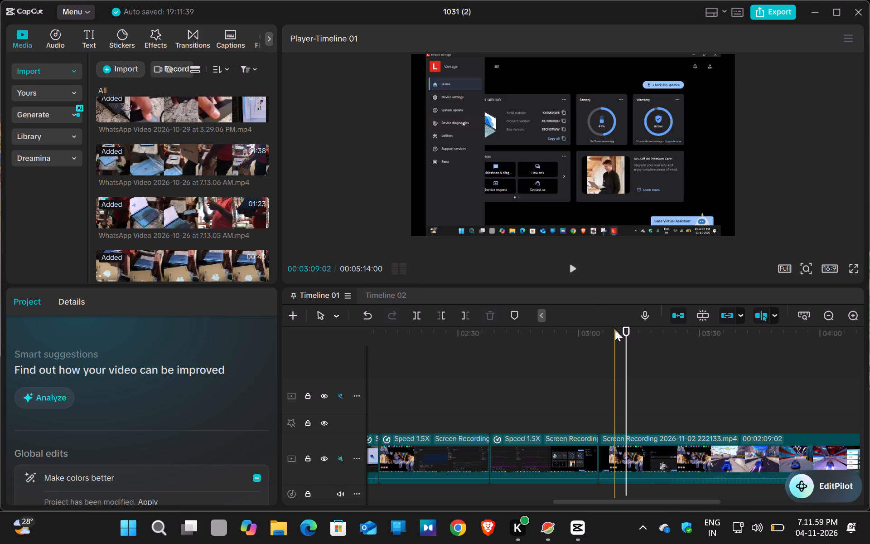
left_click(618, 330)
left_click(574, 272)
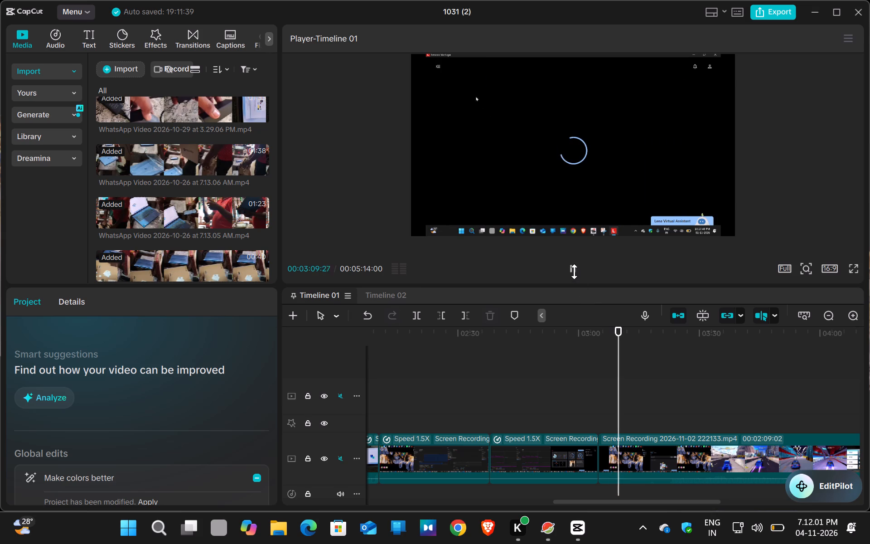
double_click(574, 272)
left_click(574, 272)
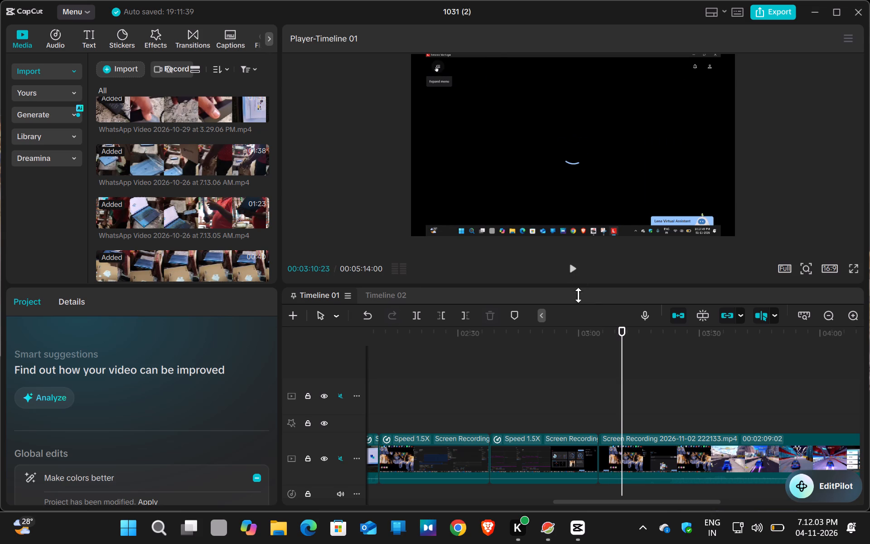
left_click(617, 449)
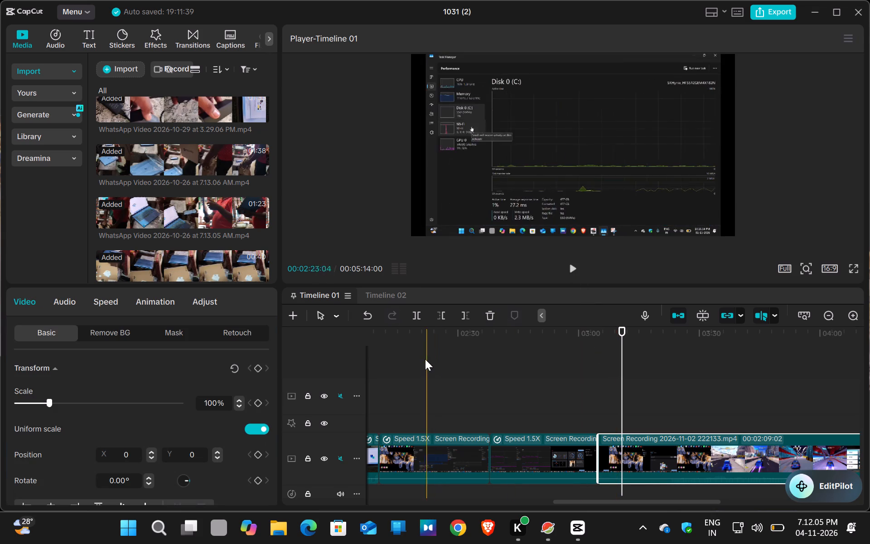
left_click(442, 313)
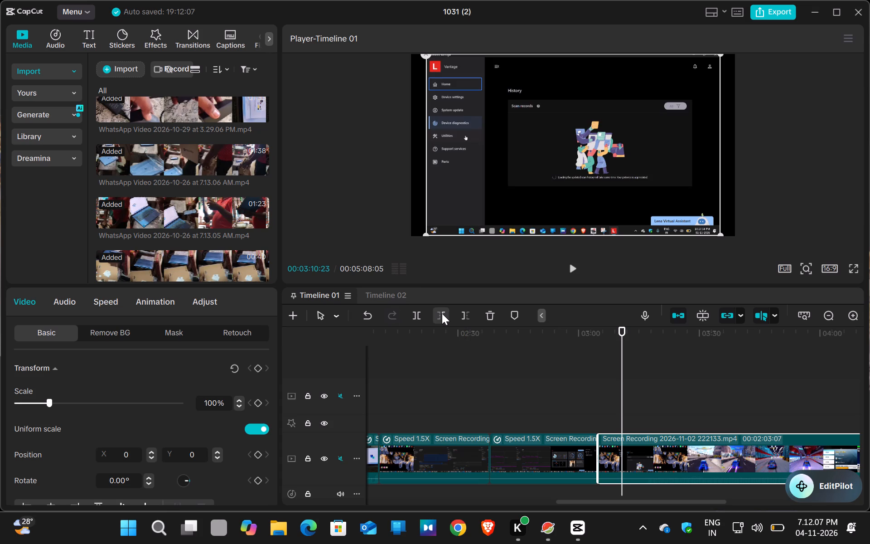
Replay the new start of the last screen recording segment and trim its beginning further, up to 00:03:05:19.
left_click(598, 340)
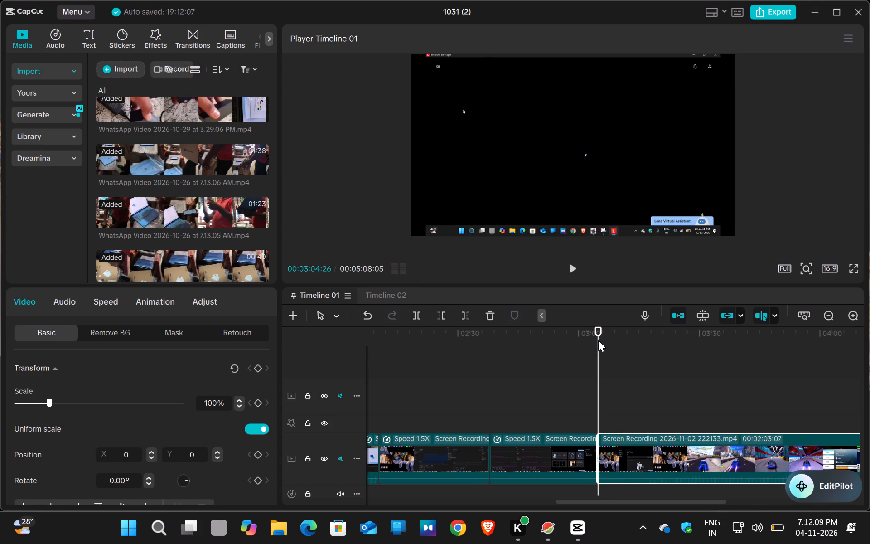
left_click(573, 270)
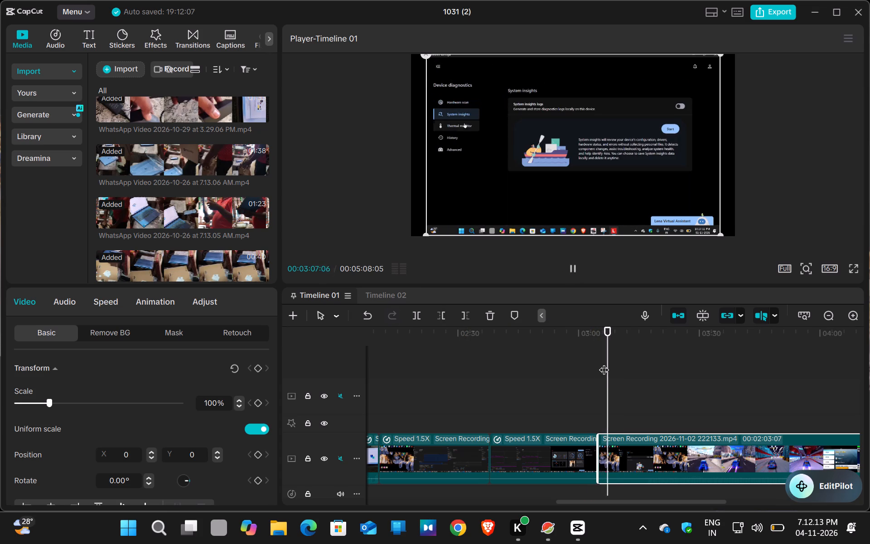
left_click(601, 333)
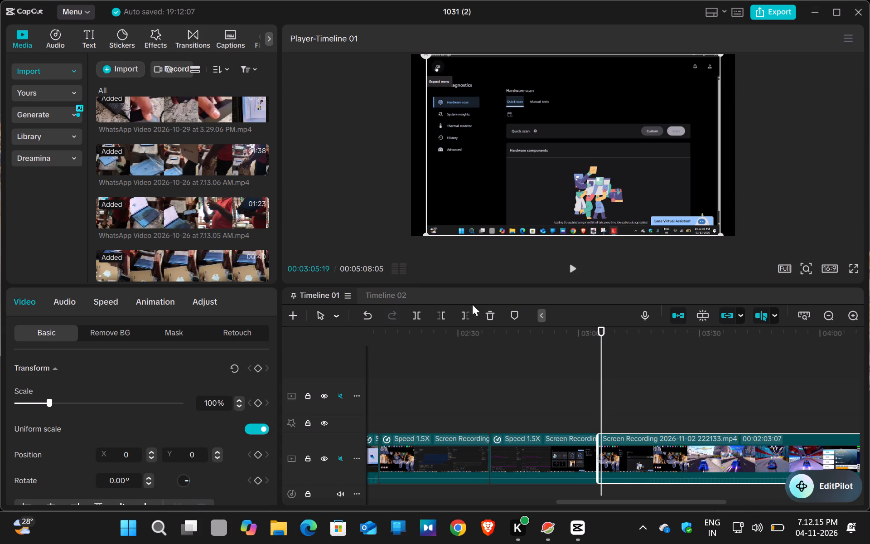
left_click(441, 313)
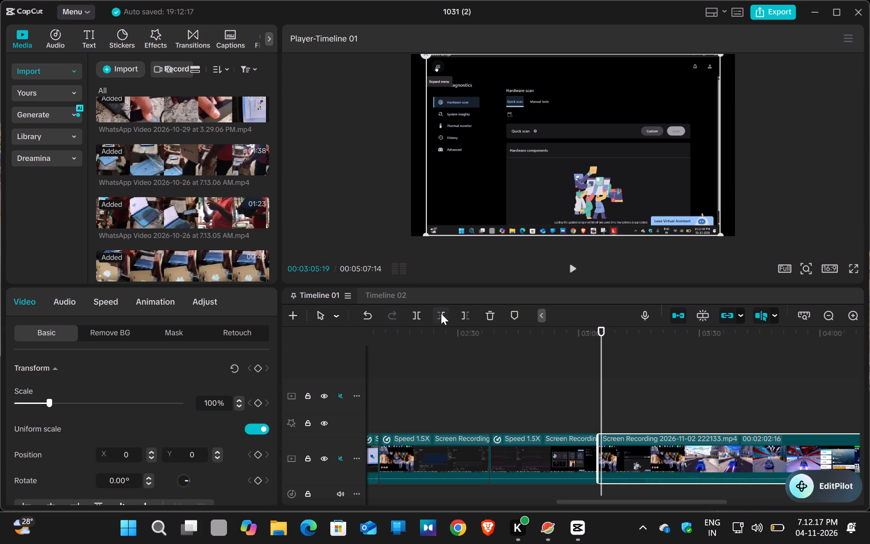
Play the last screen recording segment from its start and split it at 00:03:58:20, where the racing game gives way to the desktop.
left_click(576, 272)
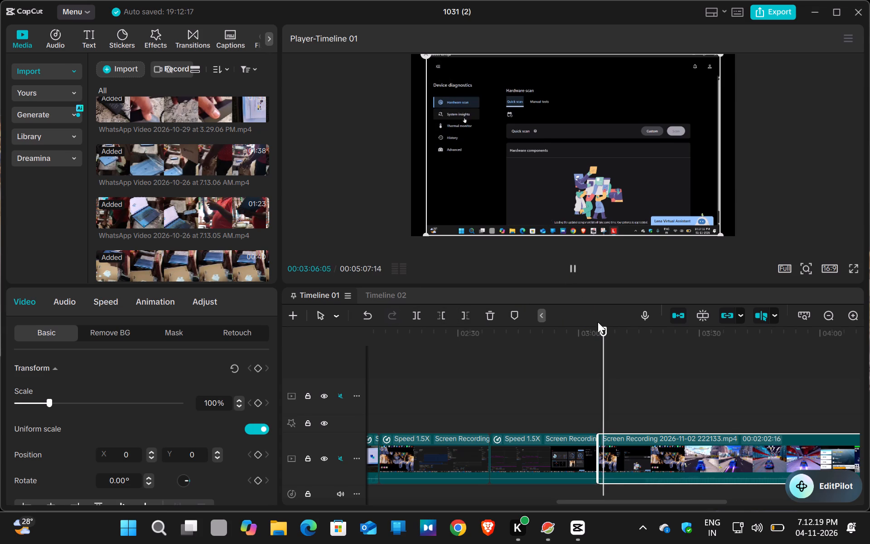
left_click(593, 331)
left_click(599, 335)
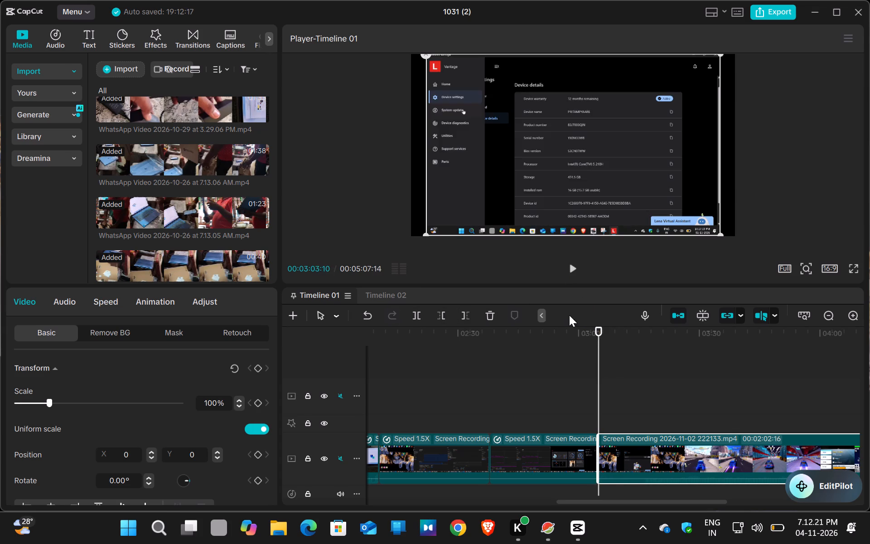
left_click(575, 271)
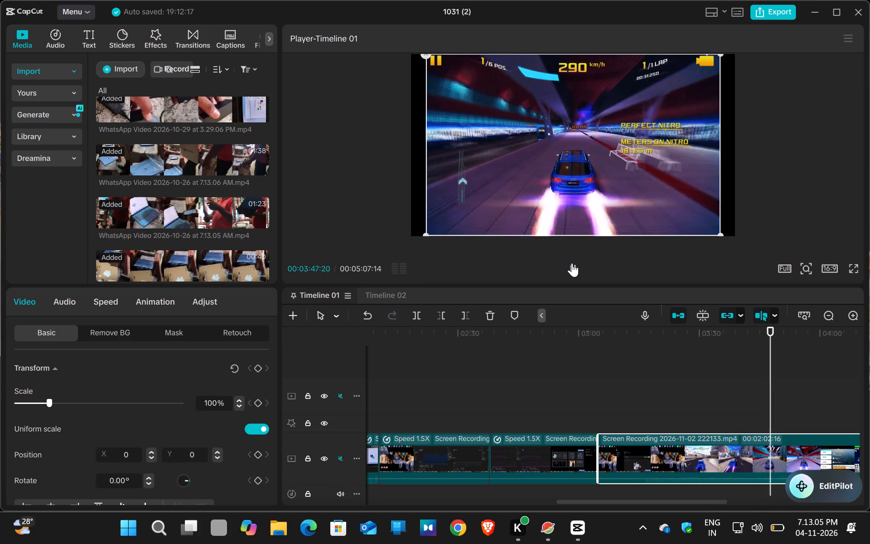
left_click(572, 263)
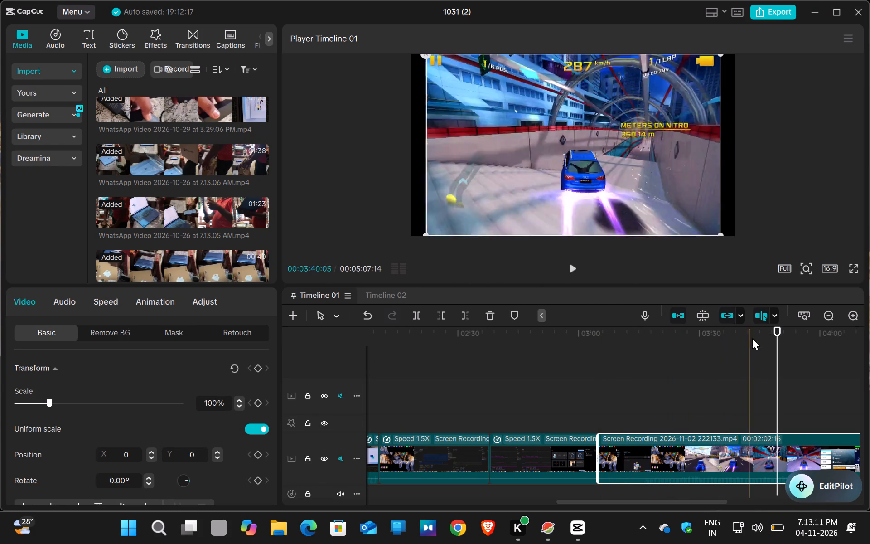
left_click(570, 265)
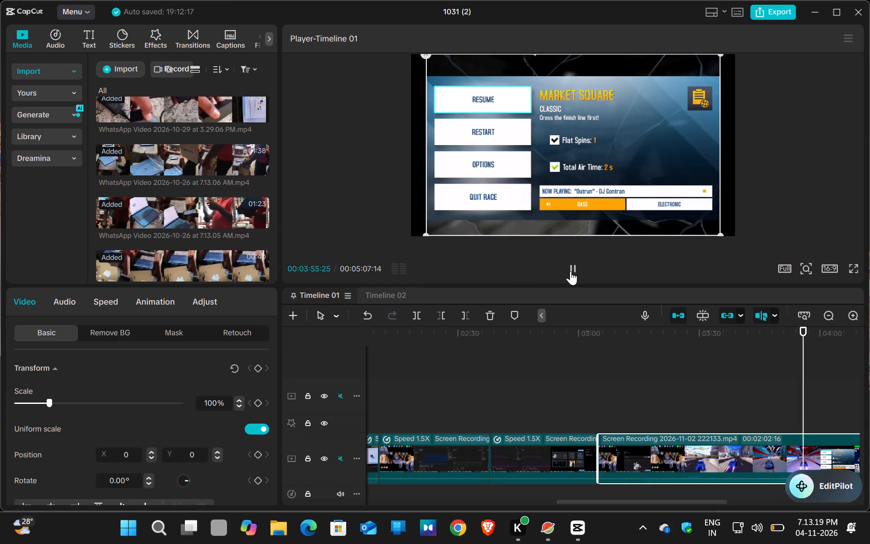
left_click(570, 271)
triple_click(570, 271)
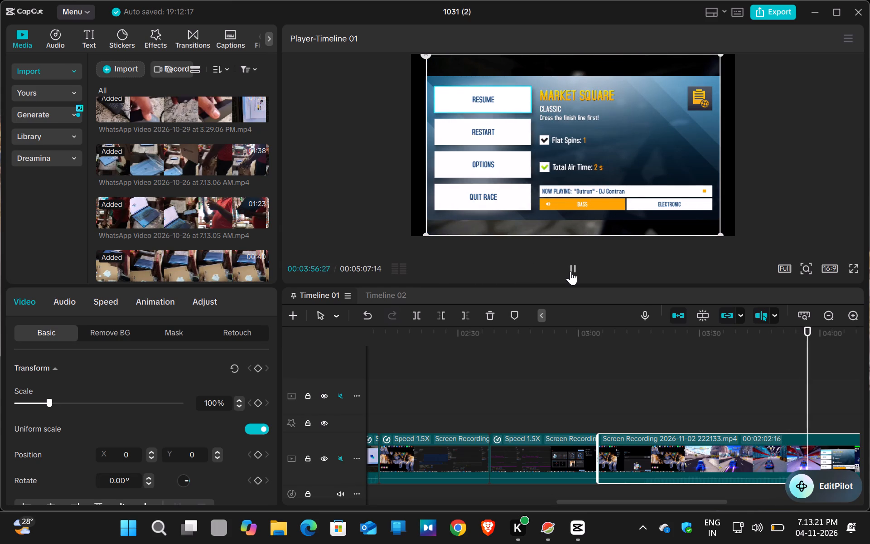
left_click(570, 271)
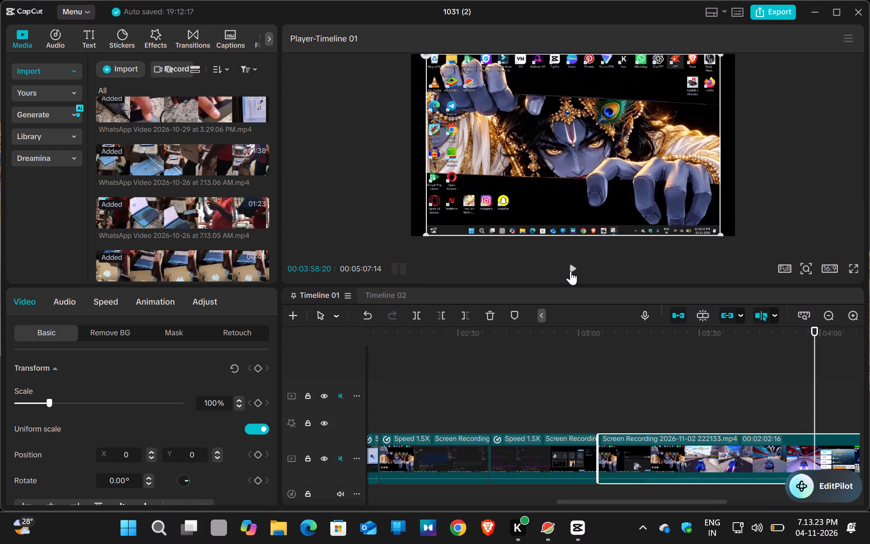
left_click(413, 311)
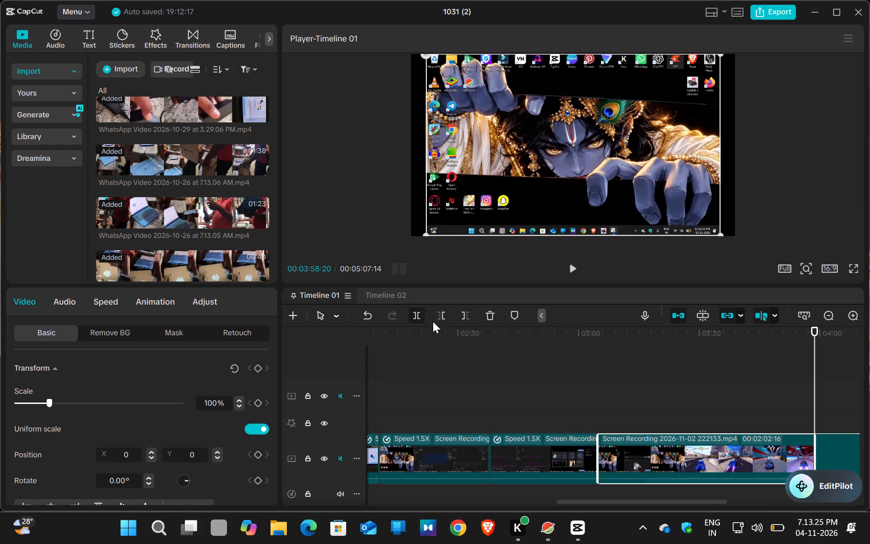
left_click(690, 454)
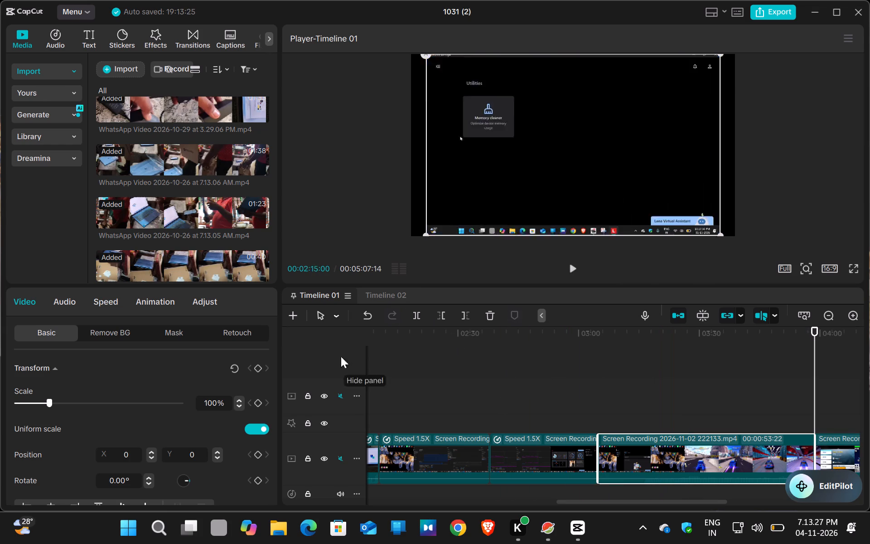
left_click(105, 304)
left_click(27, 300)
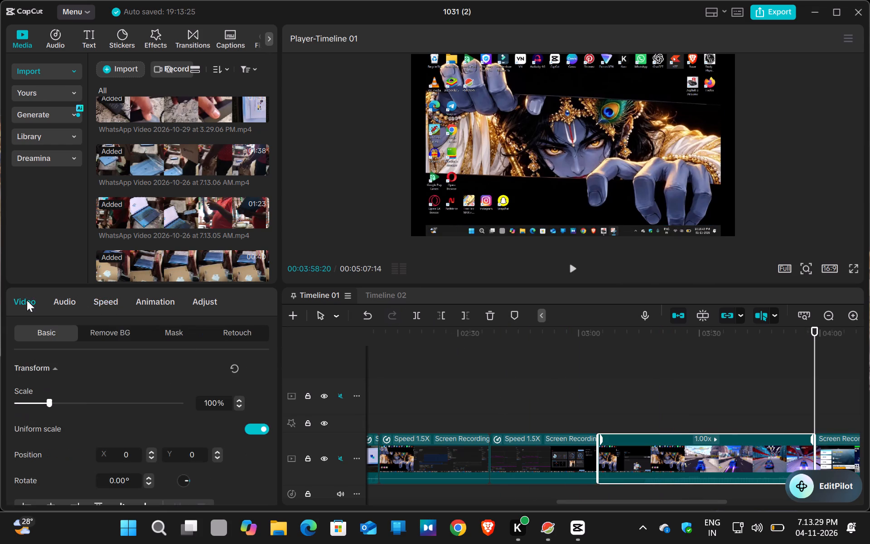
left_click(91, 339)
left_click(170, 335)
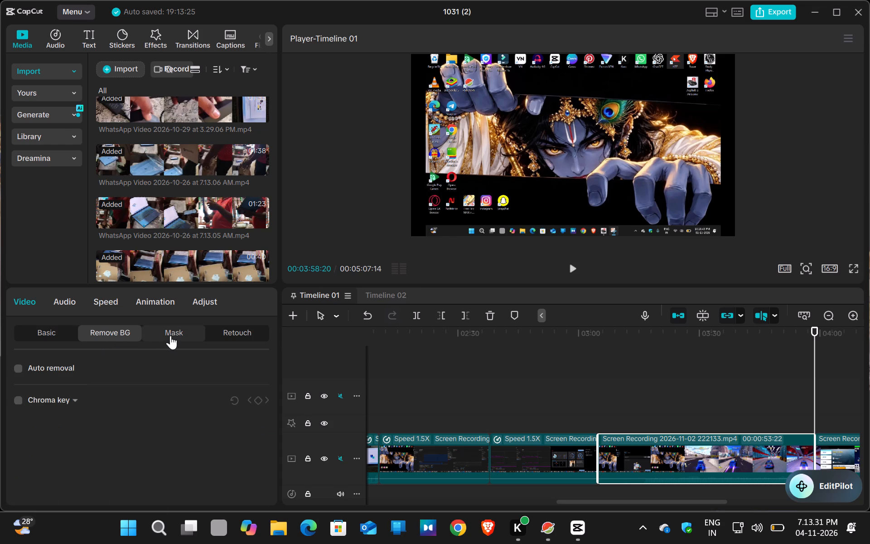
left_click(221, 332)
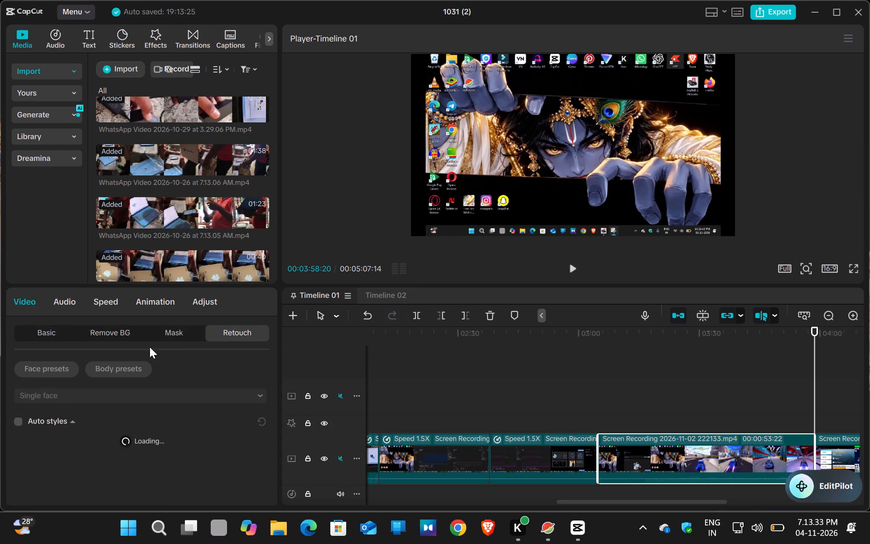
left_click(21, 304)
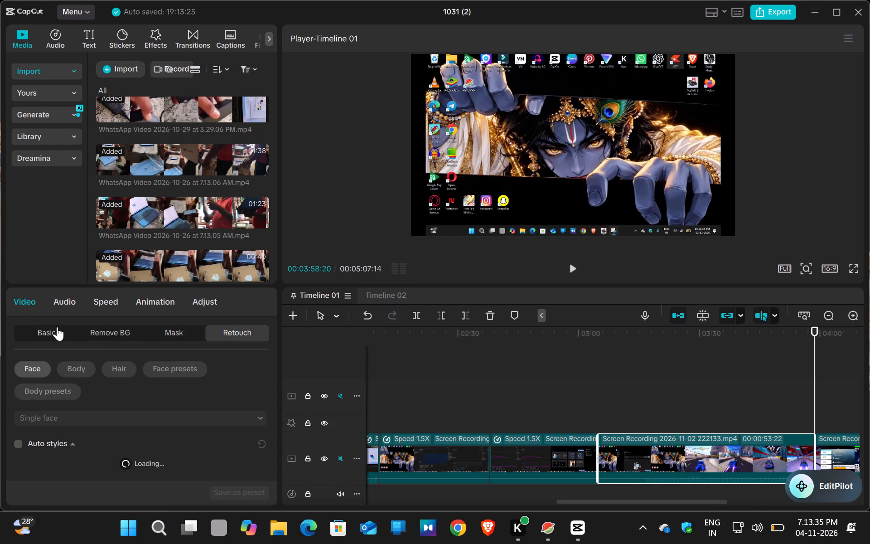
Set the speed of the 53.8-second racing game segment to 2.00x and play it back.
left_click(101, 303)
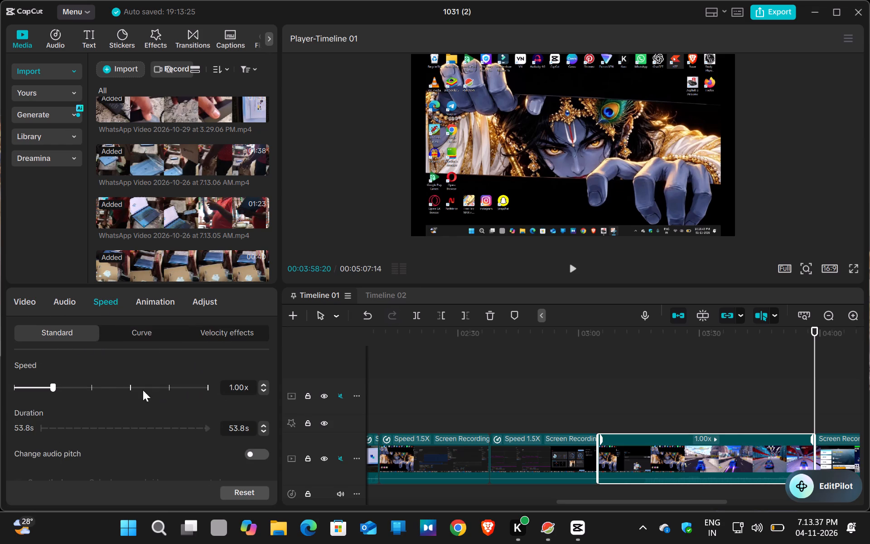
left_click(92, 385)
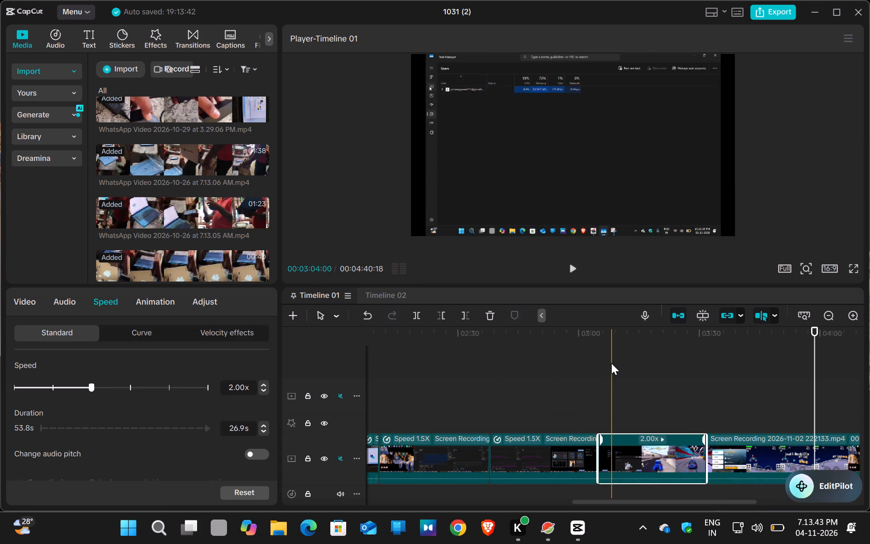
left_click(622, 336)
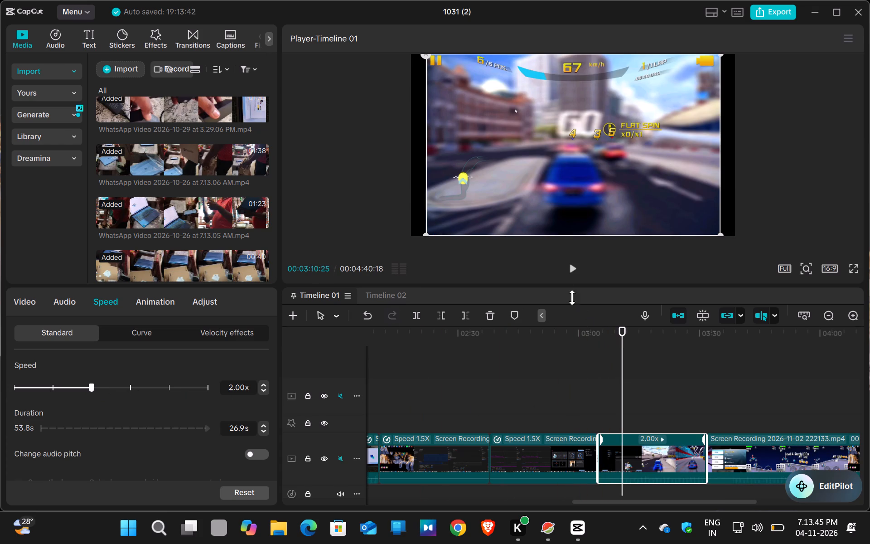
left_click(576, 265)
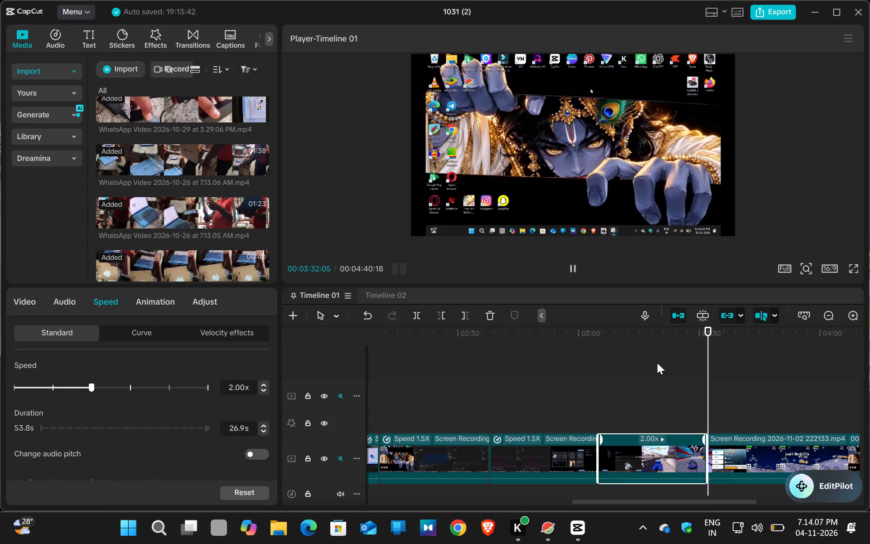
Set the speed of the racing game segment to 1.70x.
double_click(263, 391)
left_click(263, 391)
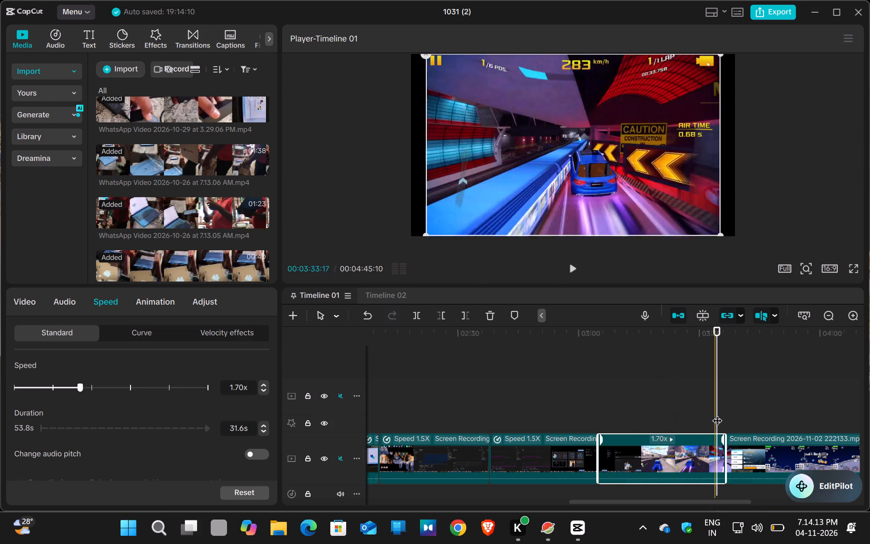
Play into the last screen recording segment and trim away its beginning up to the restart of the hill-climb game level.
left_click(574, 266)
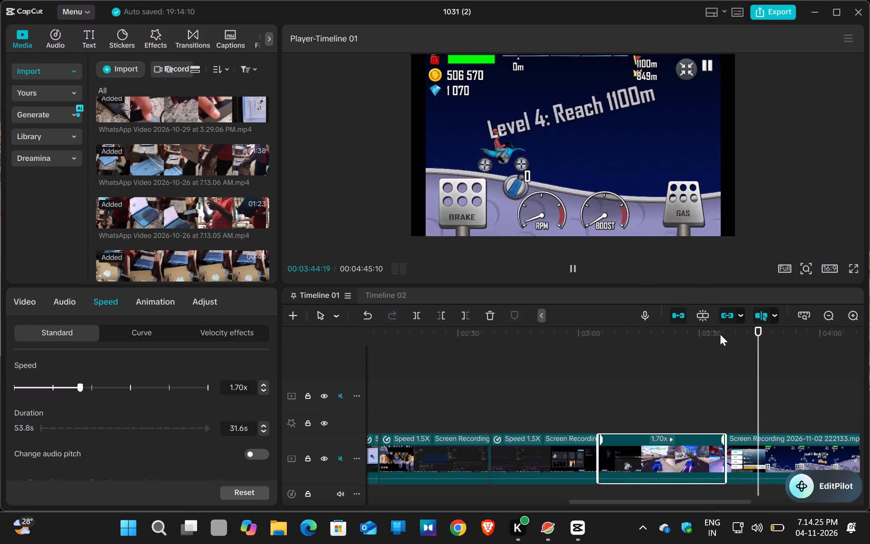
left_click(574, 272)
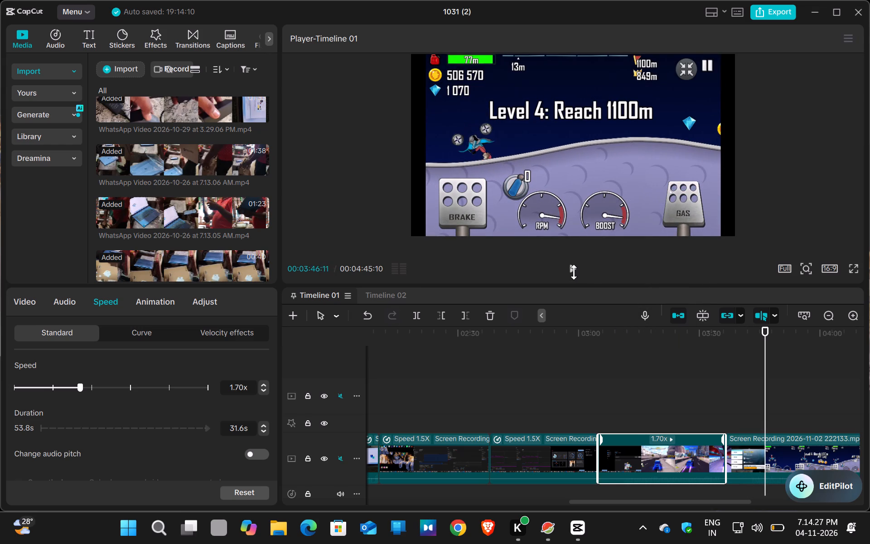
left_click(574, 272)
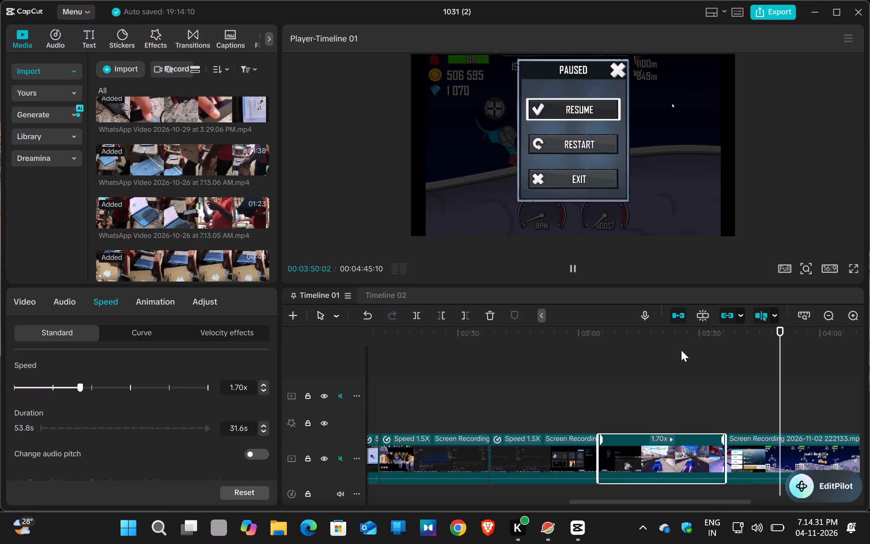
left_click(570, 268)
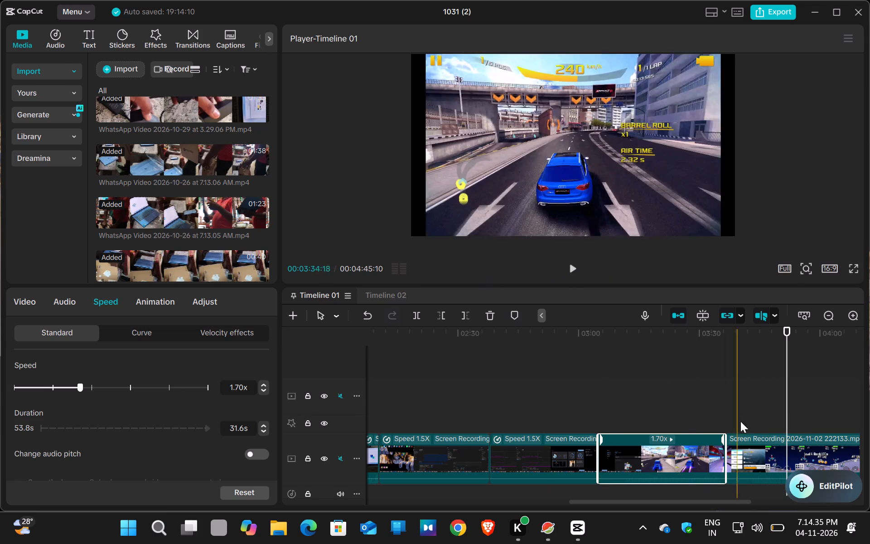
left_click(763, 436)
left_click(439, 311)
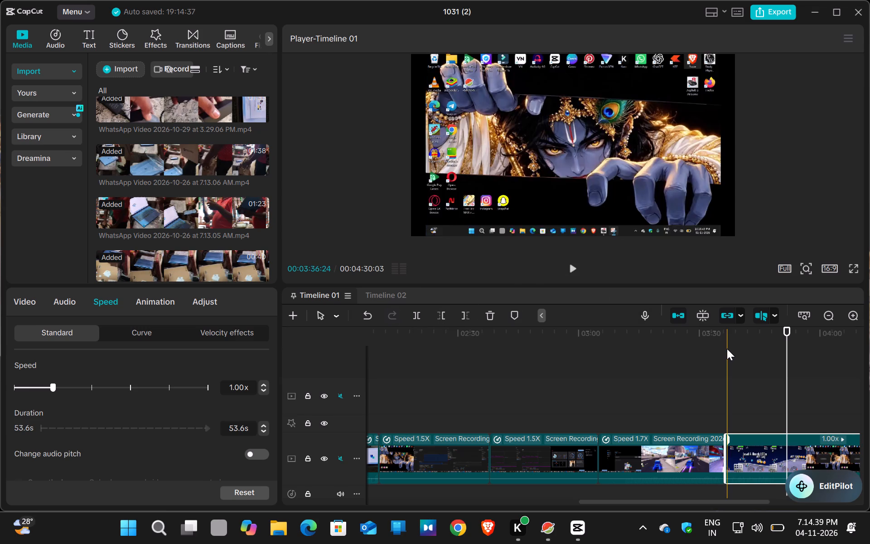
Play the trimmed last segment, step to where the hill-climb game gives way to the desktop, and split it at 00:03:47:15.
left_click(727, 349)
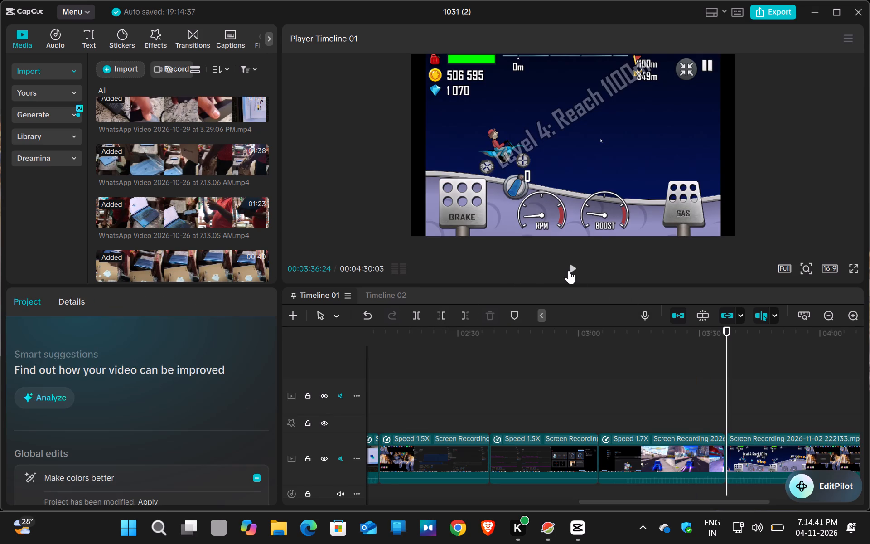
left_click(569, 270)
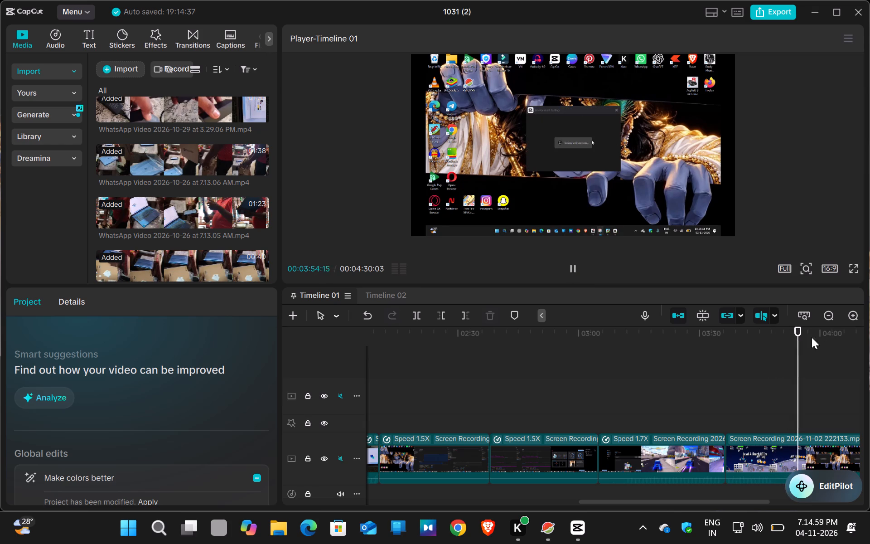
left_click(772, 330)
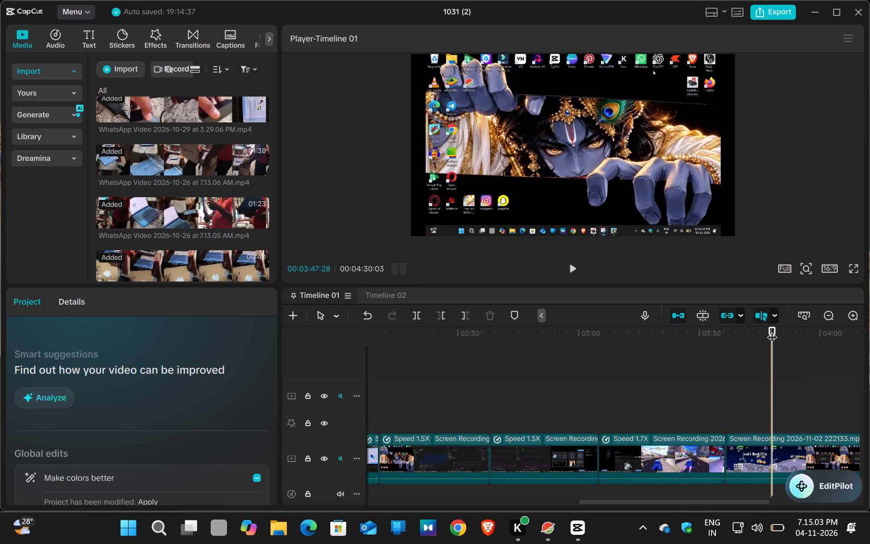
left_click(578, 267)
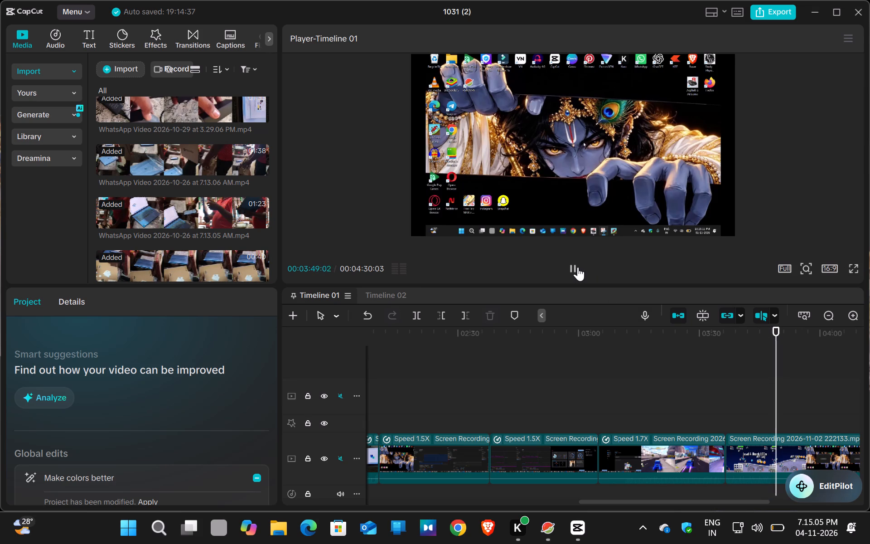
left_click(578, 267)
left_click(754, 330)
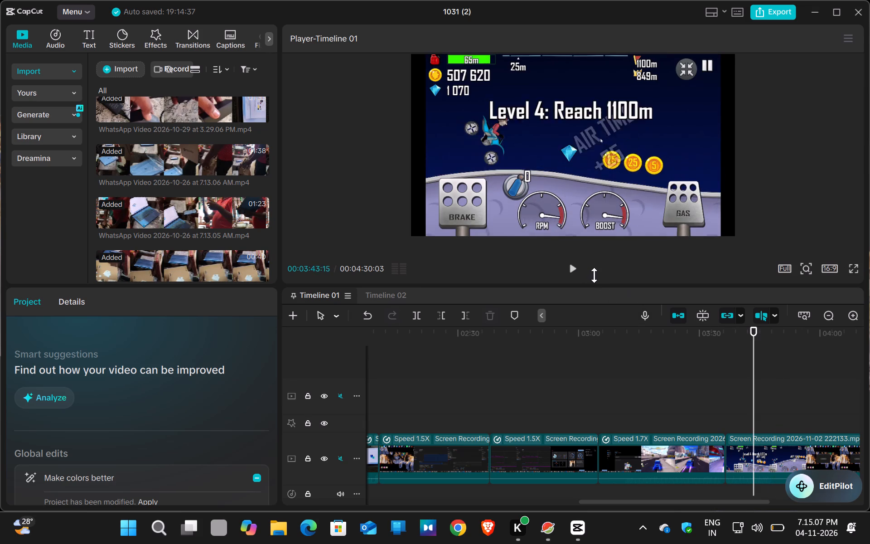
left_click(571, 267)
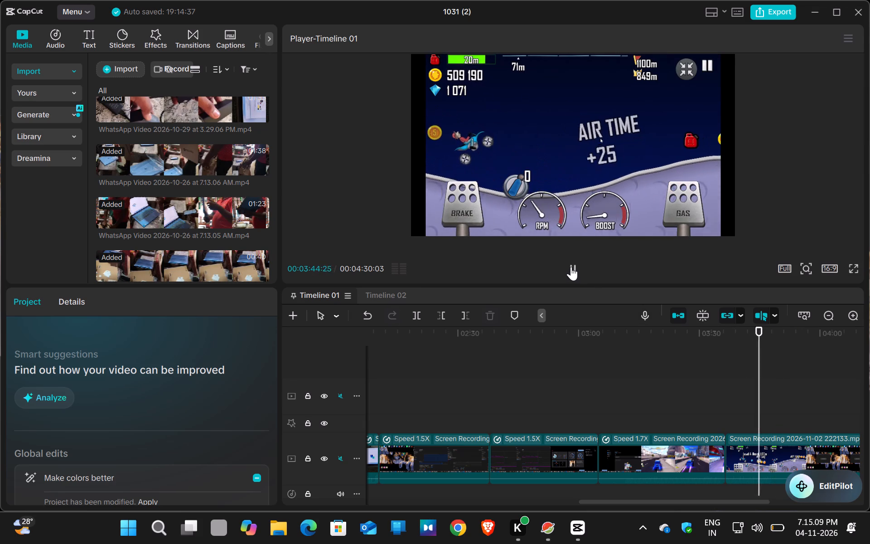
key("Right")
key("Right")
key("Right")
key("Right")
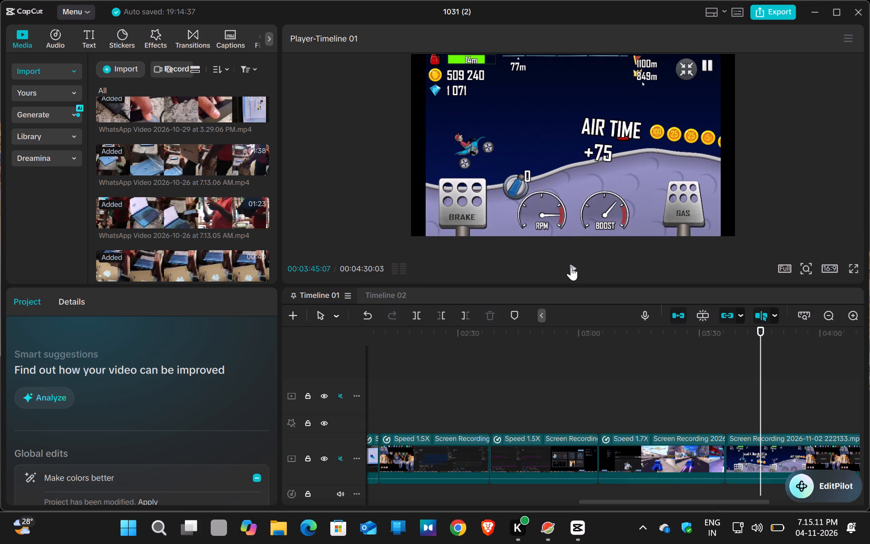
key("Right")
key("Right")
key("Right")
key("Right")
key("Right")
key("Right")
key("Right")
key("Right")
key("Right")
key("Right")
key("Right")
key("Right")
key("Right")
key("Right")
key("Right")
key("Right")
key("Right")
key("Right")
key("Right")
key("Right")
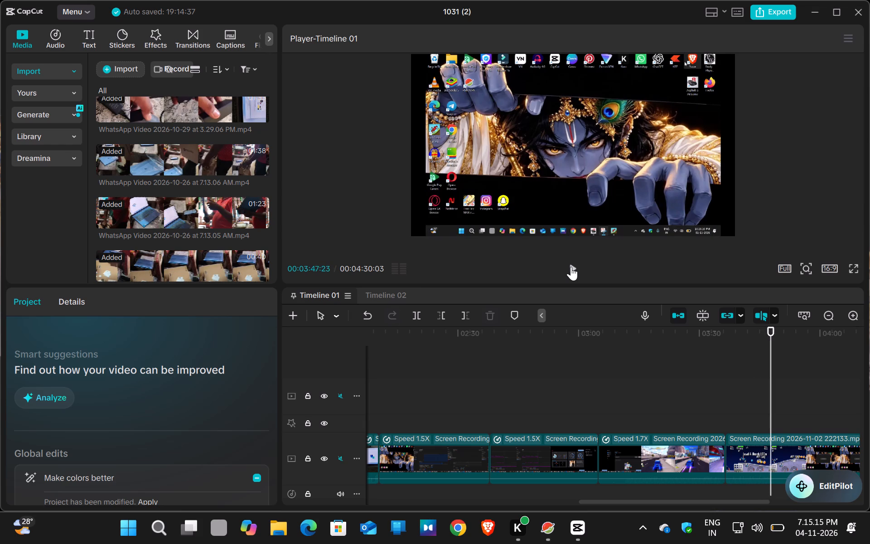
key("Left")
key("Left")
key("Left")
key("Left")
key("Left")
key("Left")
key("Left")
key("Left")
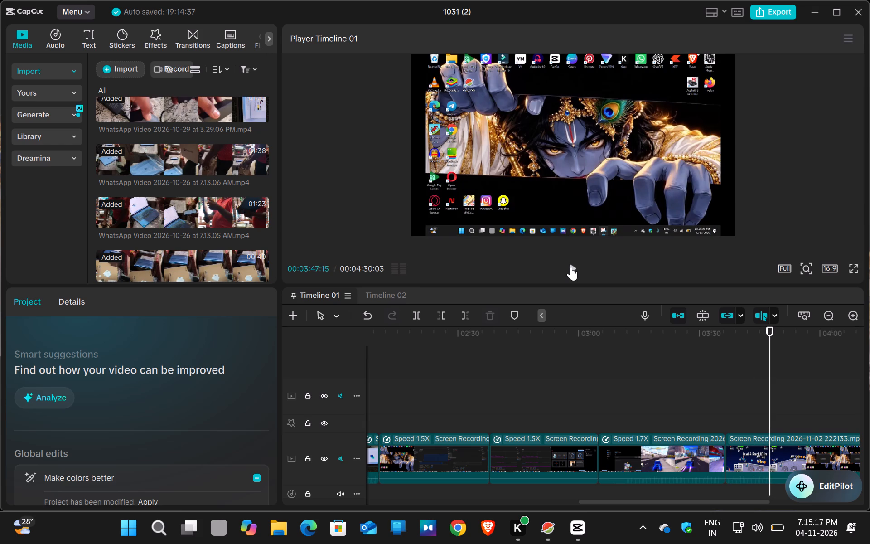
key("Left")
key("Right")
left_click(421, 313)
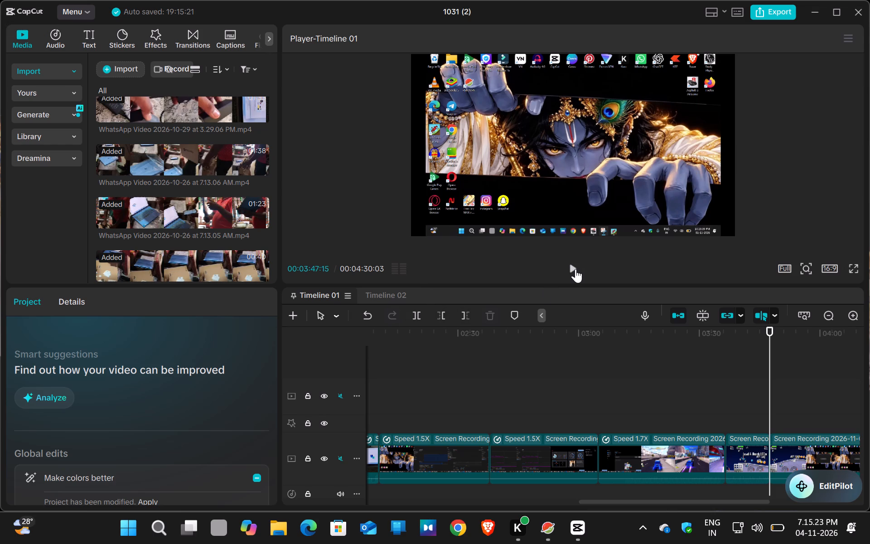
Play and step through the last screen recording segment to where the CapCut home page shows, and split it at 00:04:16:19.
left_click(575, 269)
key("Right")
key("Right")
key("Right")
key("Right")
key("Right")
key("Right")
key("Right")
key("Right")
key("Right")
key("Right")
key("Right")
key("Right")
key("Right")
key("Right")
key("Right")
key("Right")
key("Right")
key("Right")
key("Right")
key("Right")
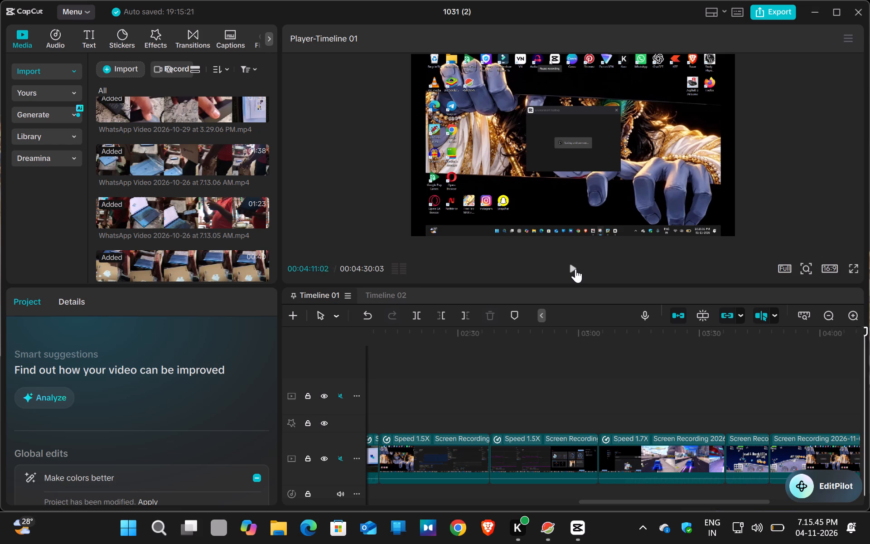
key("Right")
key("Right")
key("Right")
key("Right")
key("Right")
key("Right")
key("Right")
key("Right")
key("Right")
key("Right")
key("Right")
key("Right")
key("Right")
key("Right")
key("Right")
key("Right")
key("Right")
key("Right")
key("Right")
key("Right")
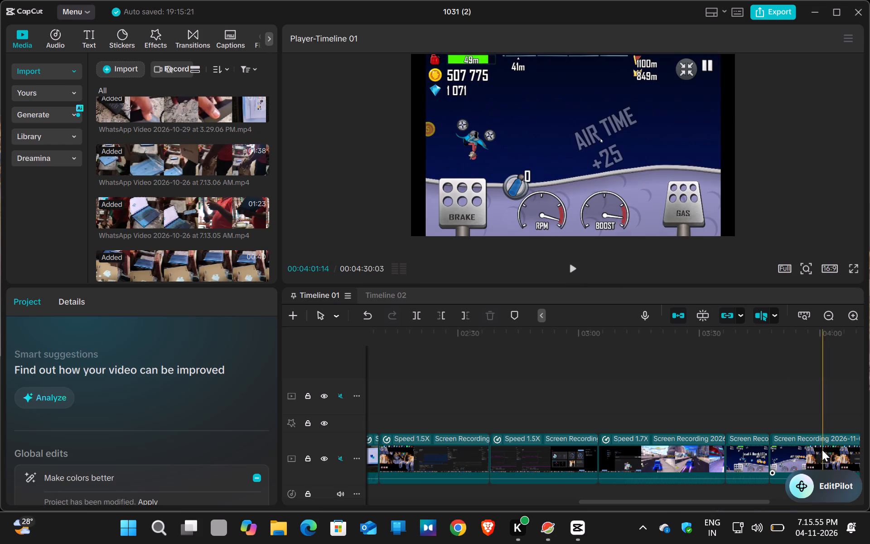
left_click(416, 316)
Set the speed of the 29.2-second desktop segment before the new split to 5.00x.
left_click(623, 457)
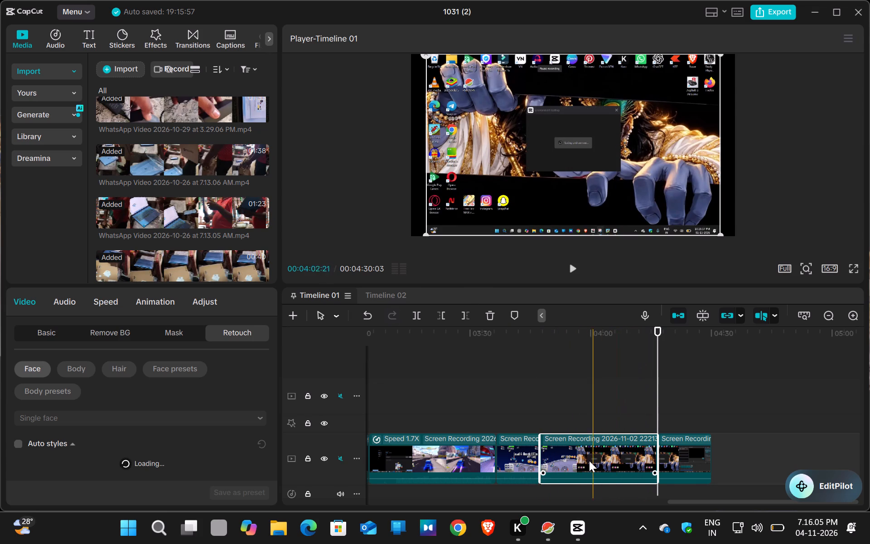
left_click(544, 475)
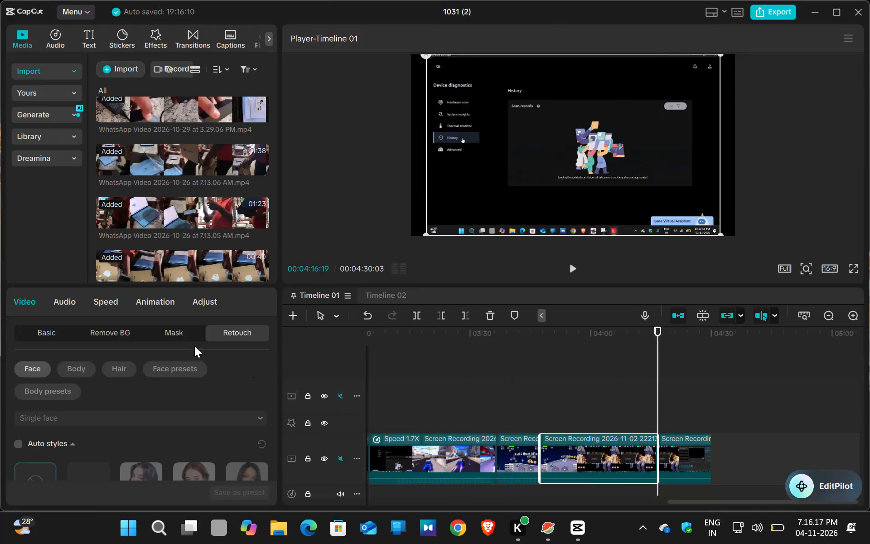
left_click(107, 303)
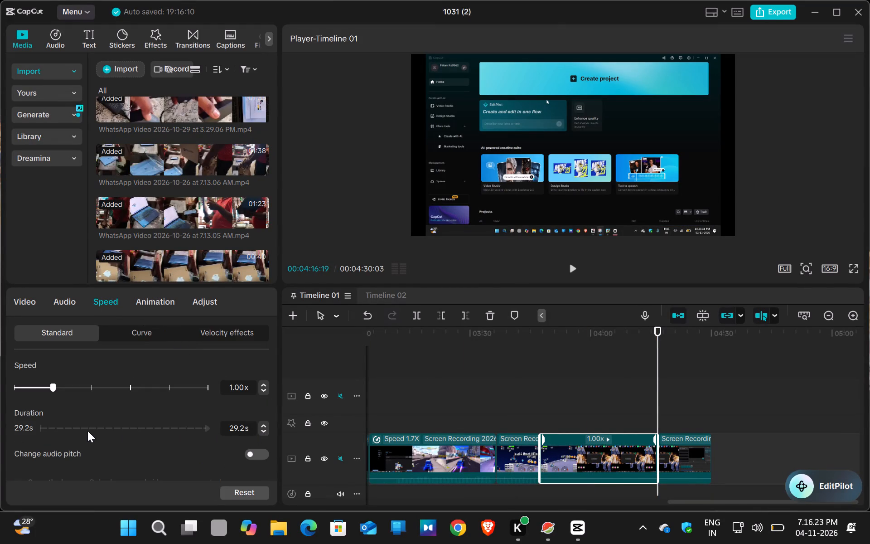
left_click(102, 428)
left_click_drag(131, 427, 147, 427)
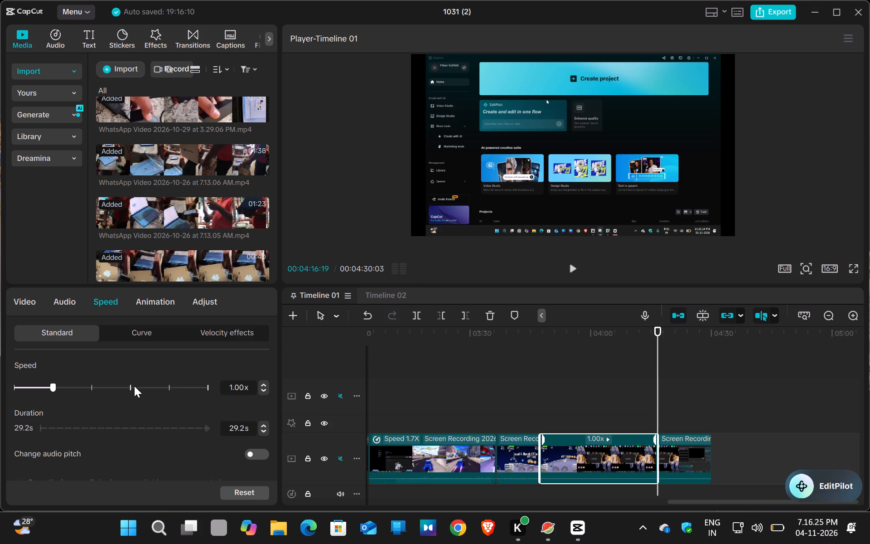
left_click(130, 387)
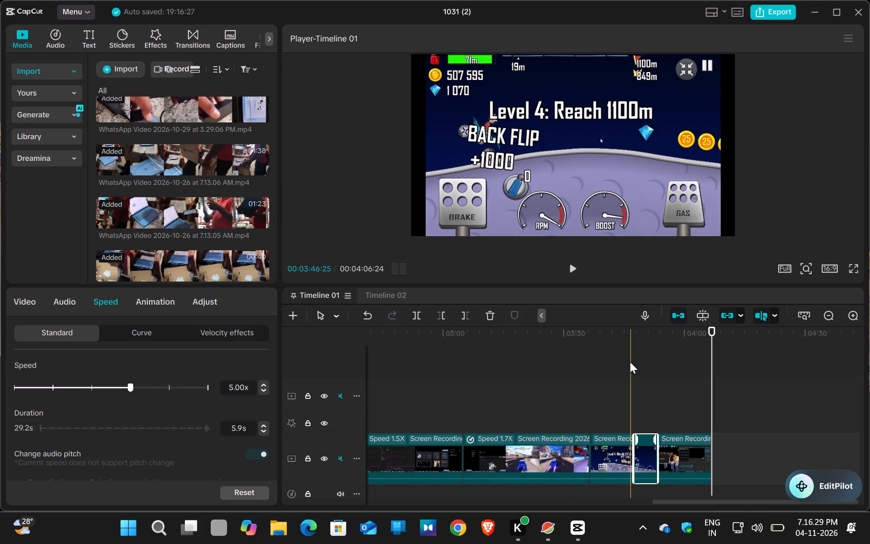
Play the sped-up ending from 00:03:47:15, then scrub through the whole timeline from its start to its end to review the edit.
double_click(634, 351)
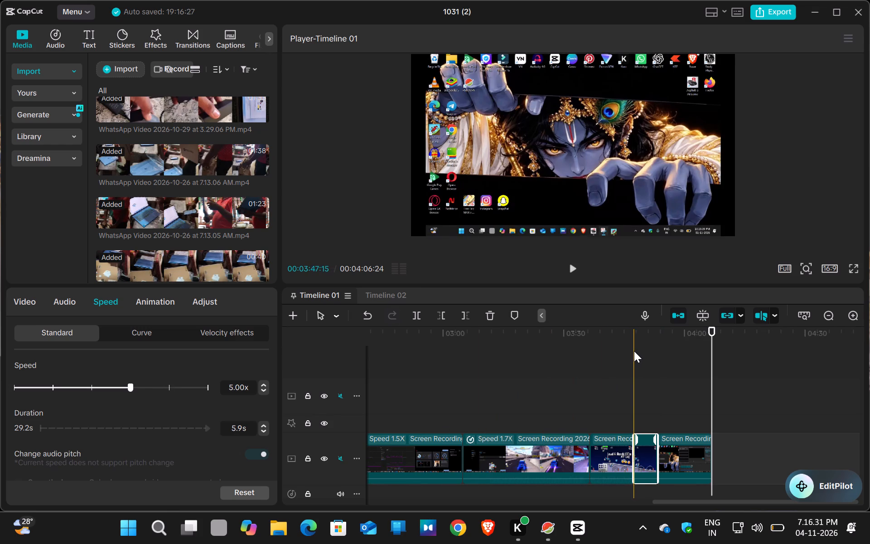
left_click(567, 264)
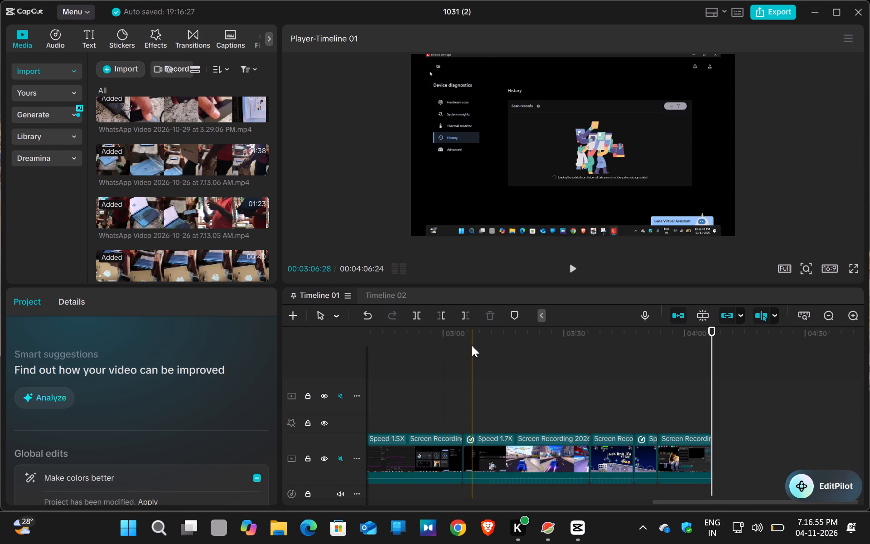
left_click_drag(475, 336, 372, 344)
left_click_drag(367, 344, 324, 342)
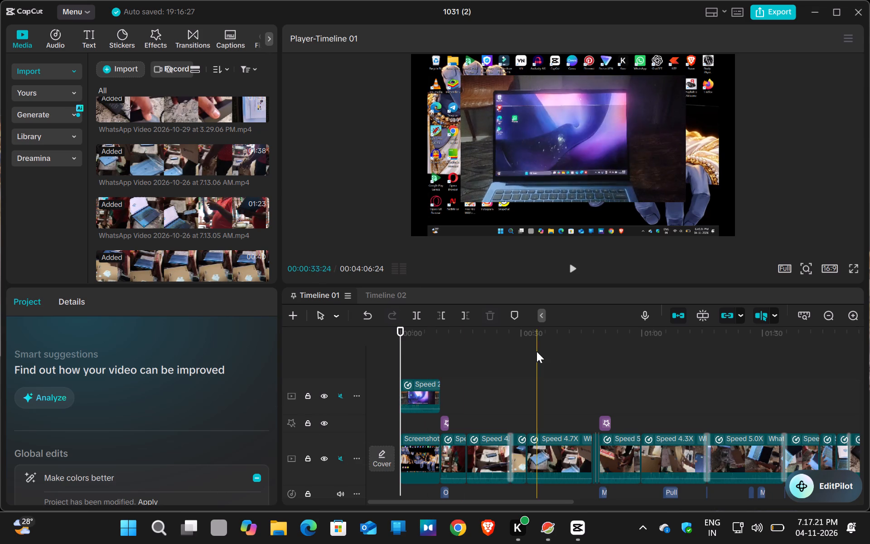
left_click_drag(795, 329, 772, 333)
left_click_drag(771, 333, 869, 311)
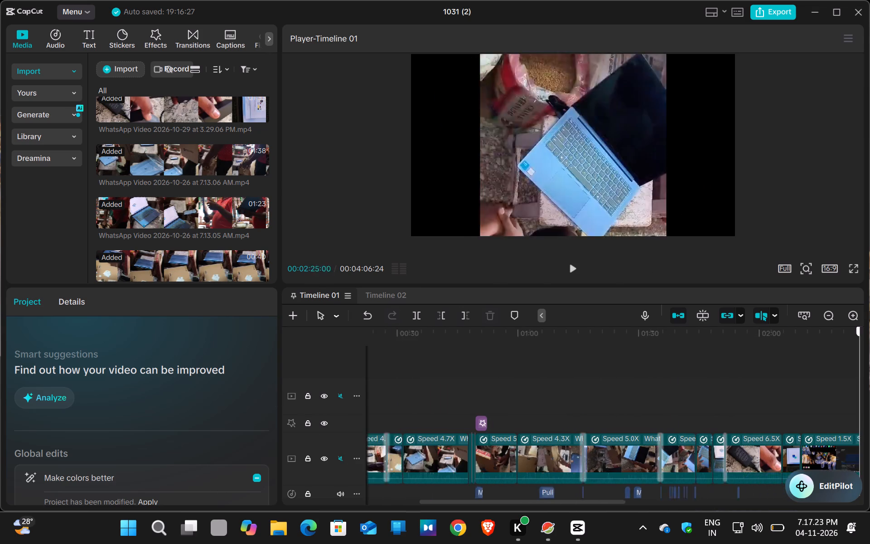
left_click_drag(869, 311, 869, 311)
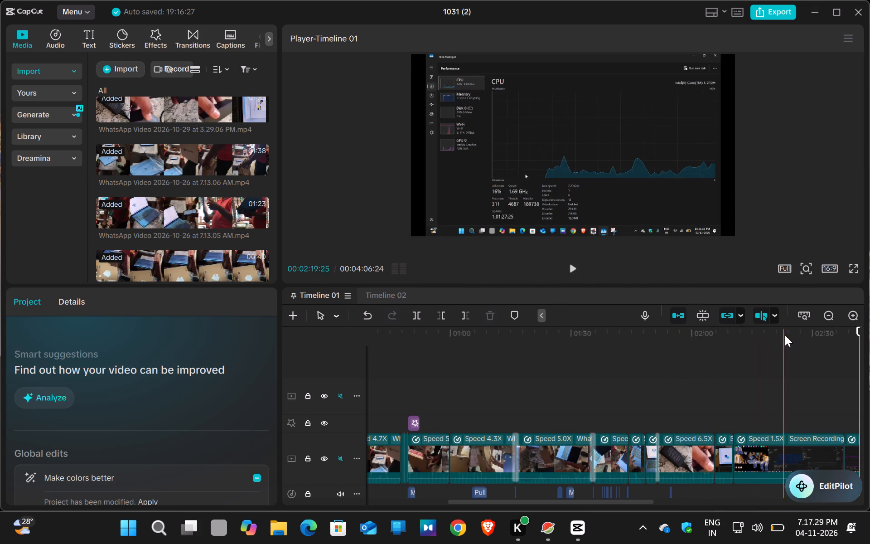
double_click(856, 328)
left_click_drag(860, 328, 865, 327)
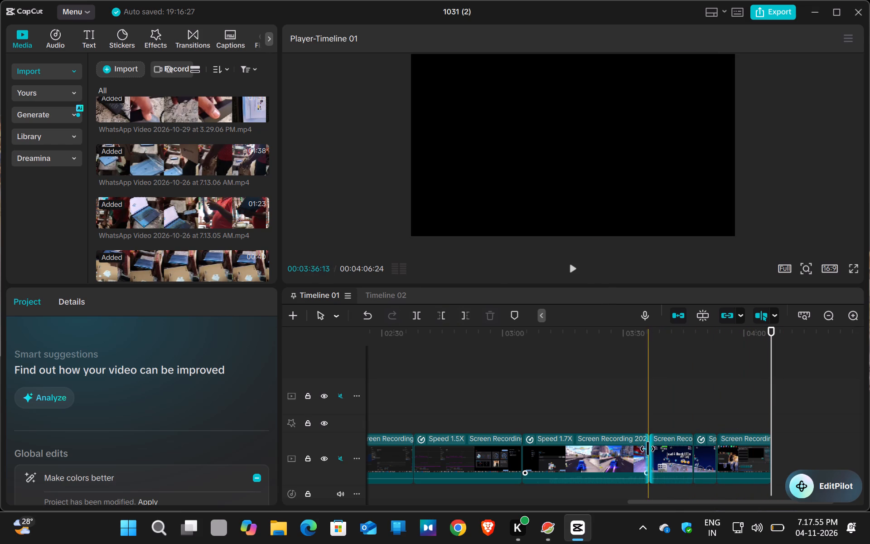
Set the speed of the racing game segment to 2.00x.
left_click(628, 455)
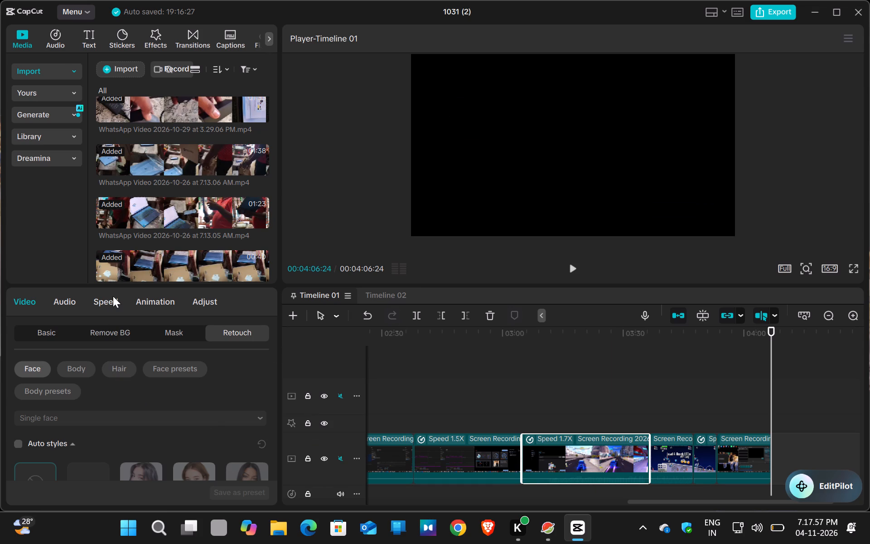
left_click(113, 296)
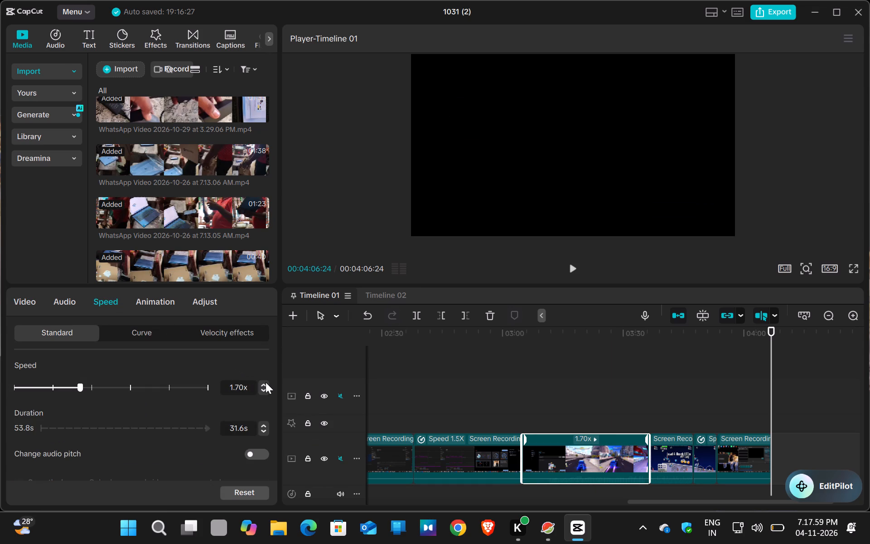
left_click(262, 383)
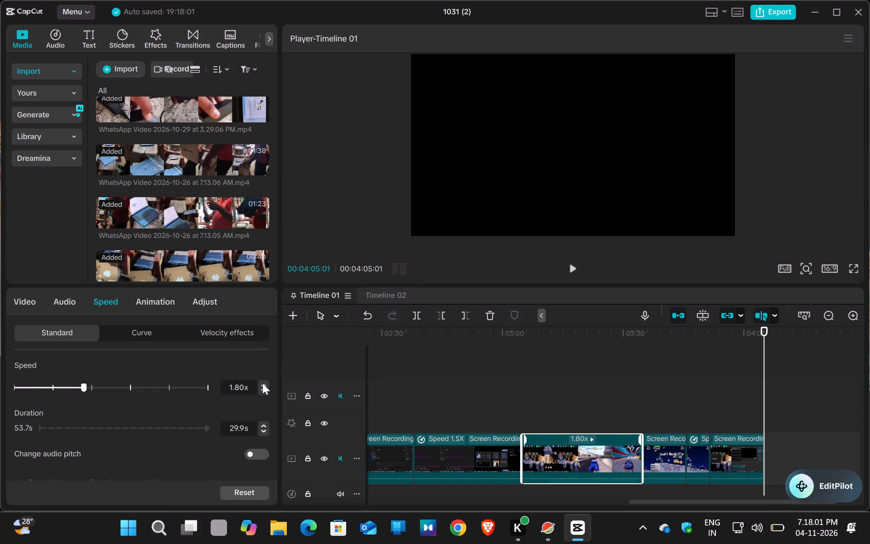
left_click(262, 383)
left_click(262, 383)
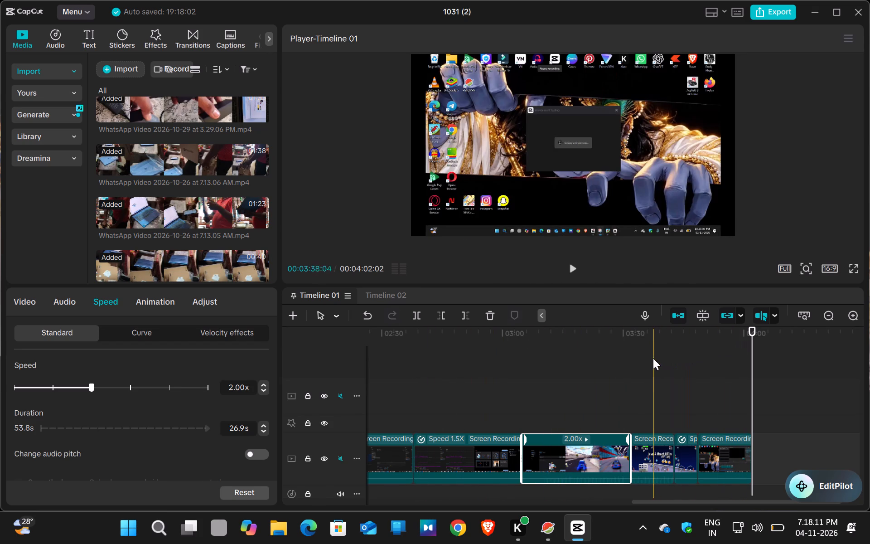
Scrub back over the racing game segment and set the speed of the 11-second hill-climb game segment to 1.40x.
left_click_drag(583, 338, 562, 338)
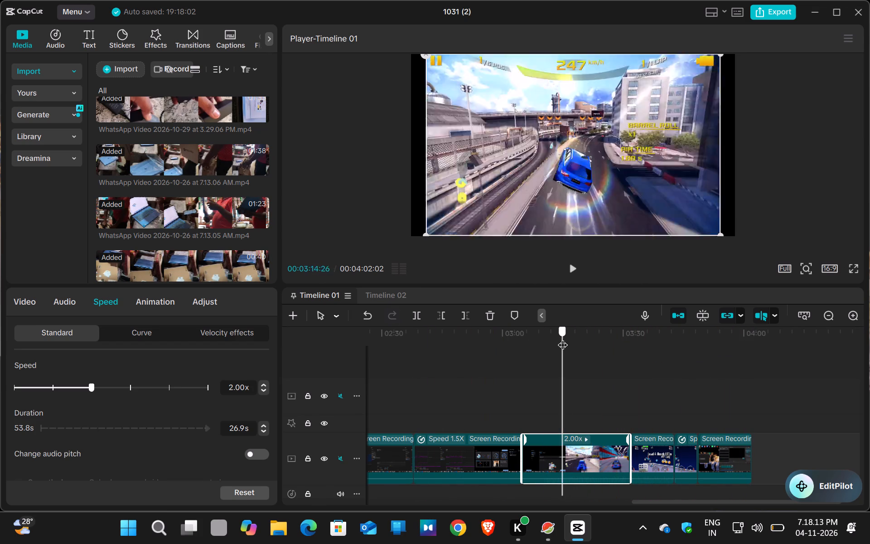
left_click_drag(562, 338, 527, 338)
left_click(663, 445)
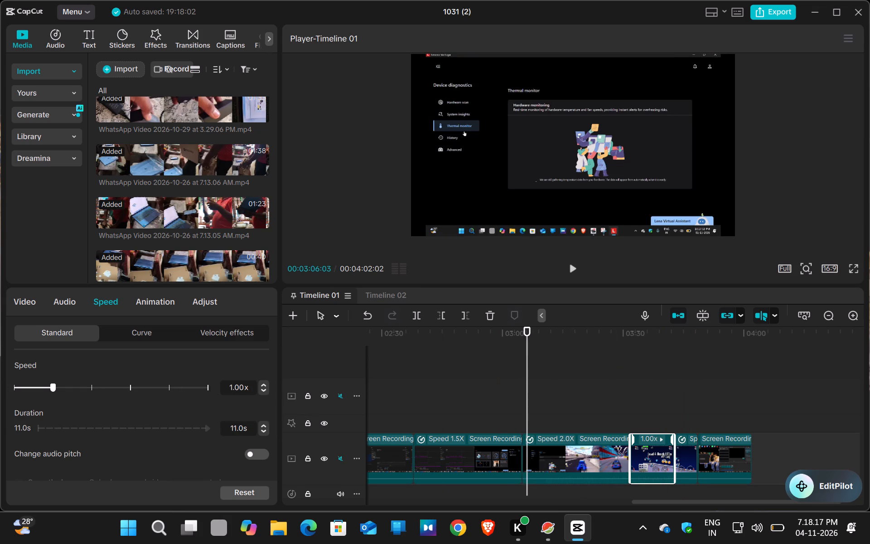
triple_click(262, 384)
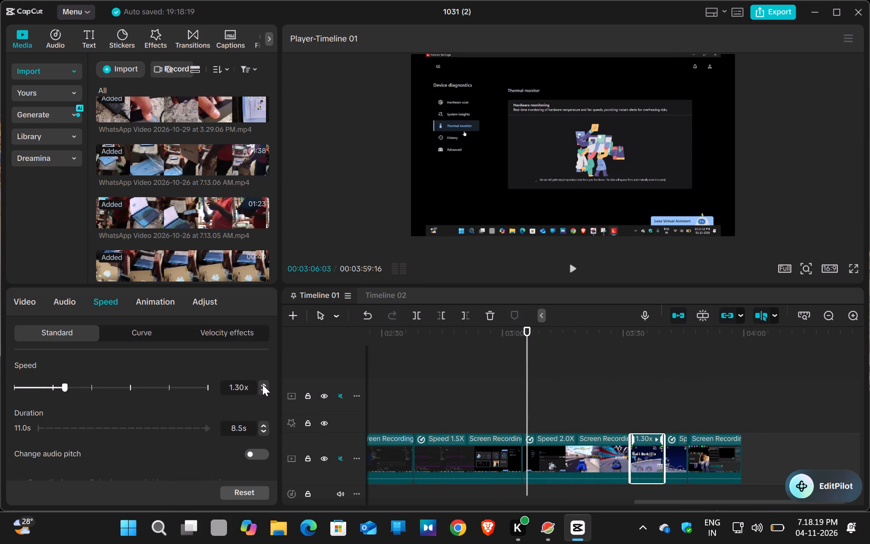
left_click(262, 384)
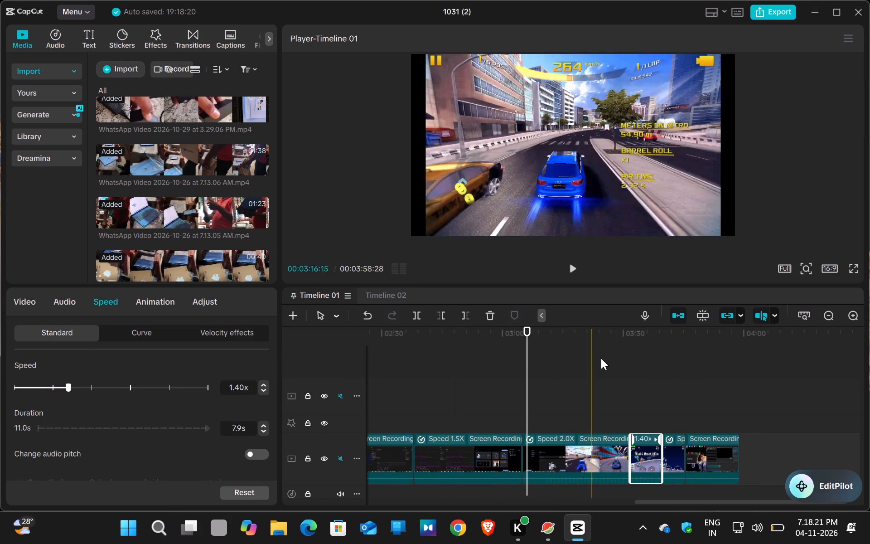
Check the speeds of the racing game segment and the short desktop segment, then scrub back through the timeline to its beginning.
left_click(564, 448)
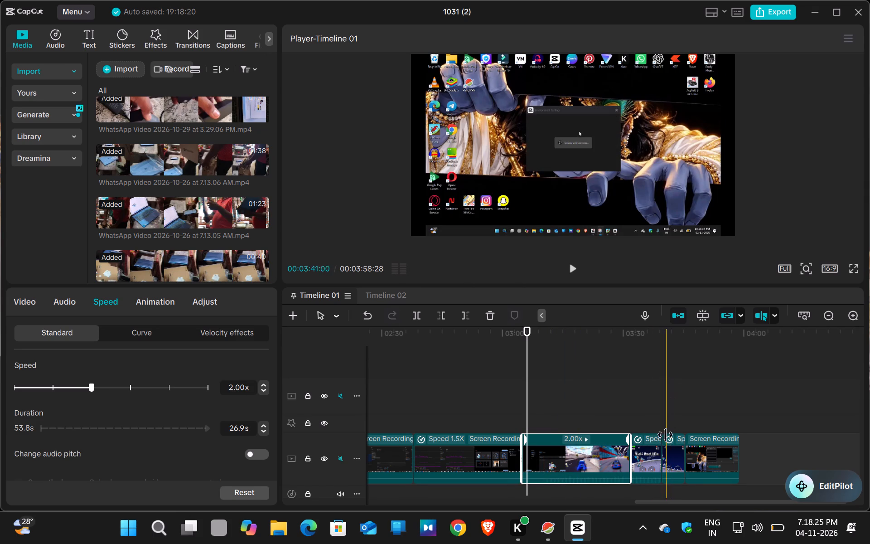
left_click(670, 452)
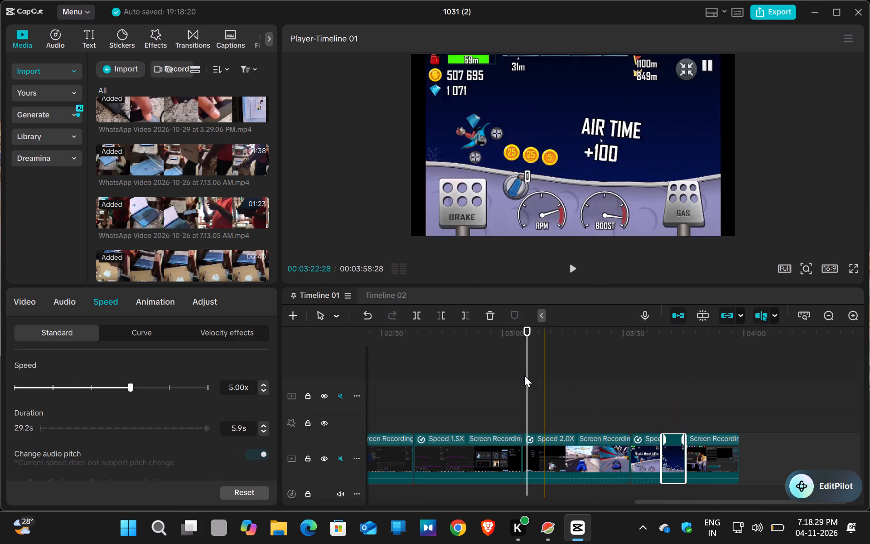
left_click_drag(526, 352, 449, 354)
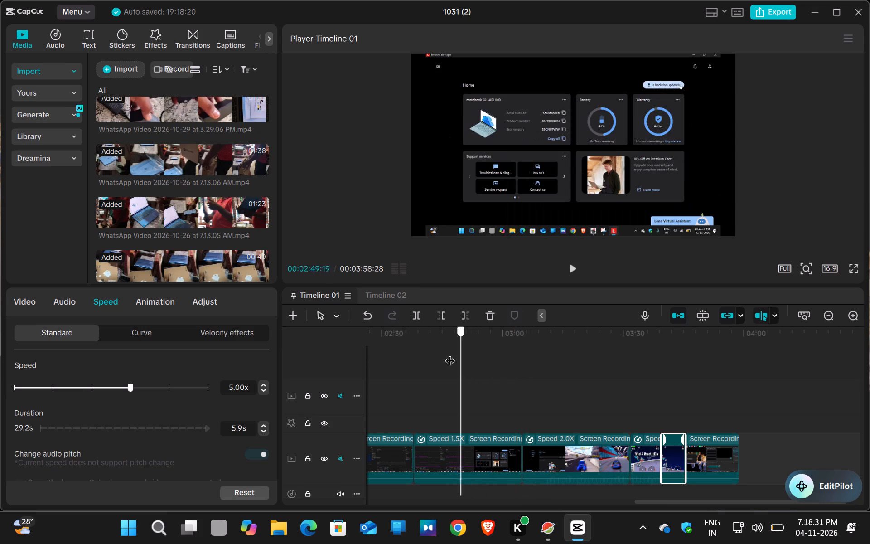
left_click_drag(449, 354, 409, 343)
left_click_drag(445, 334, 504, 341)
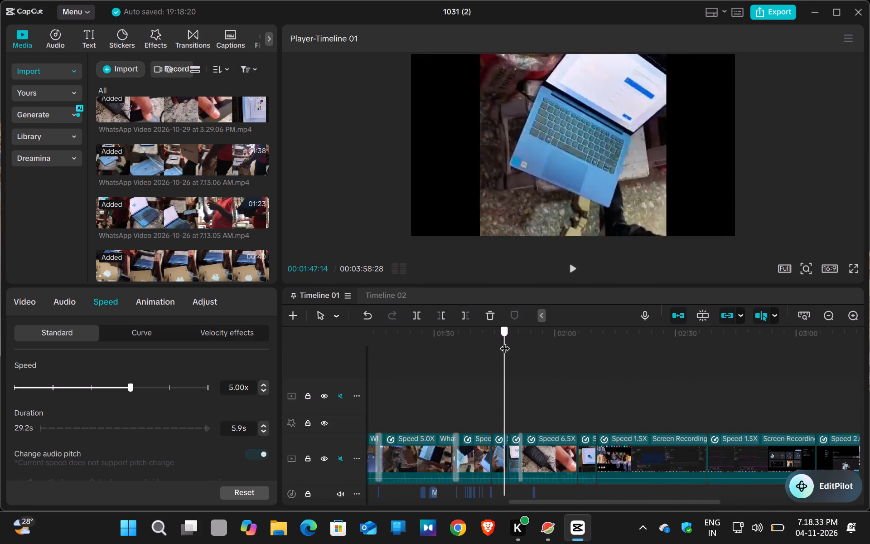
left_click_drag(504, 341, 598, 354)
left_click_drag(315, 360, 265, 359)
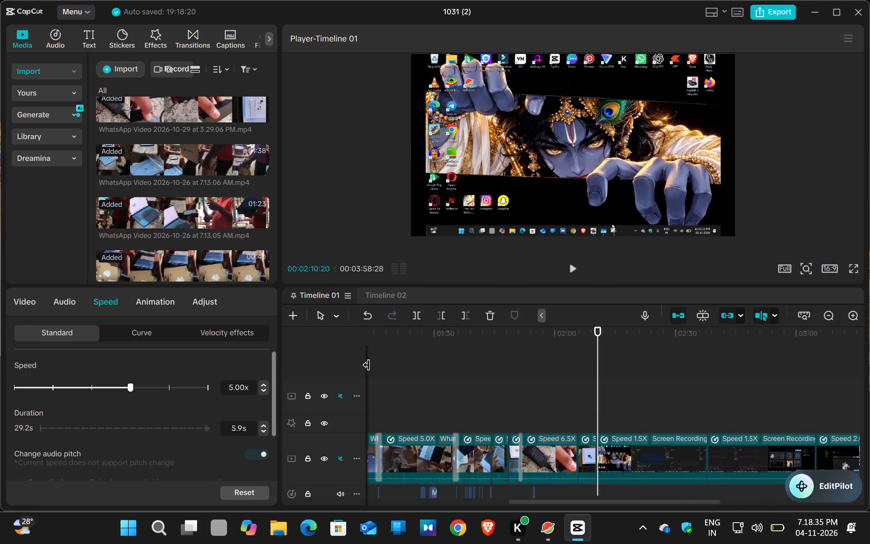
left_click_drag(426, 357, 325, 370)
left_click_drag(508, 360, 500, 363)
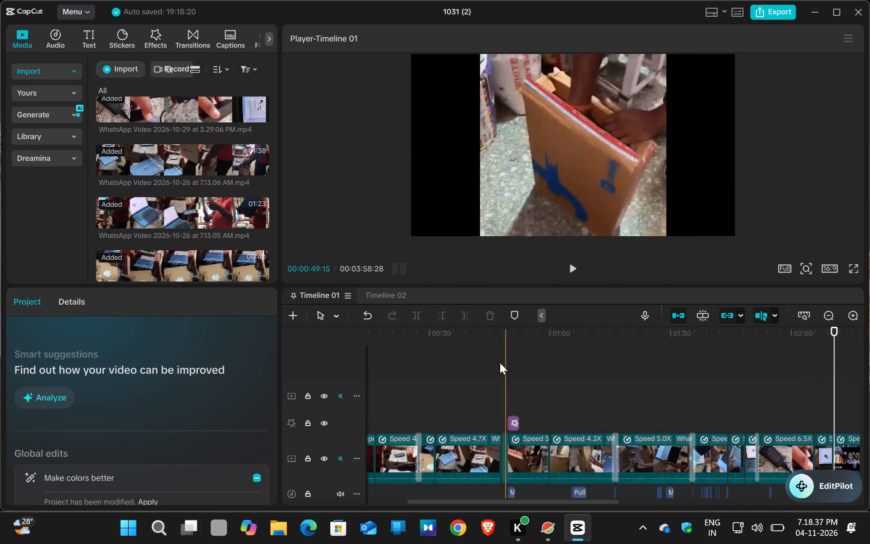
left_click_drag(500, 363, 277, 373)
left_click(396, 347)
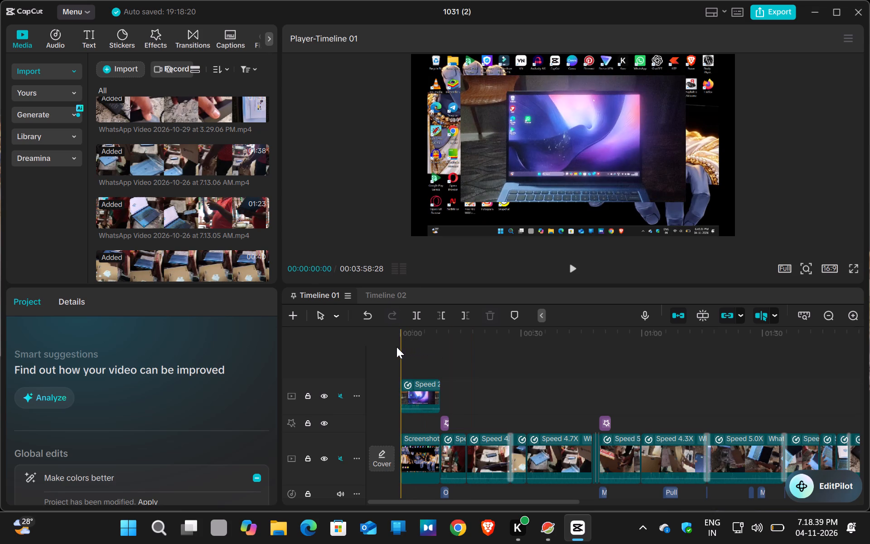
Play the video full screen from the start, dismiss the system interruption, and exit full screen with playback stopped at 00:00:25:15.
double_click(400, 336)
left_click(405, 337)
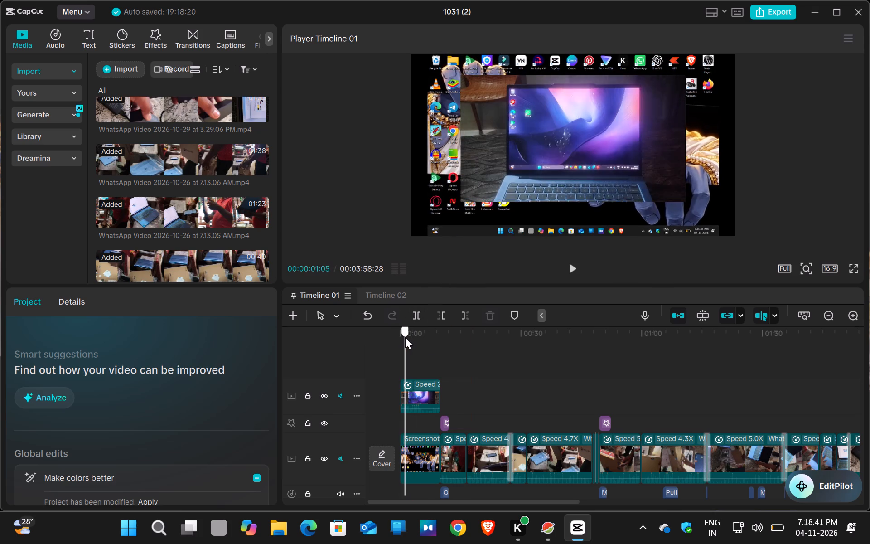
left_click_drag(406, 337, 380, 334)
left_click(573, 269)
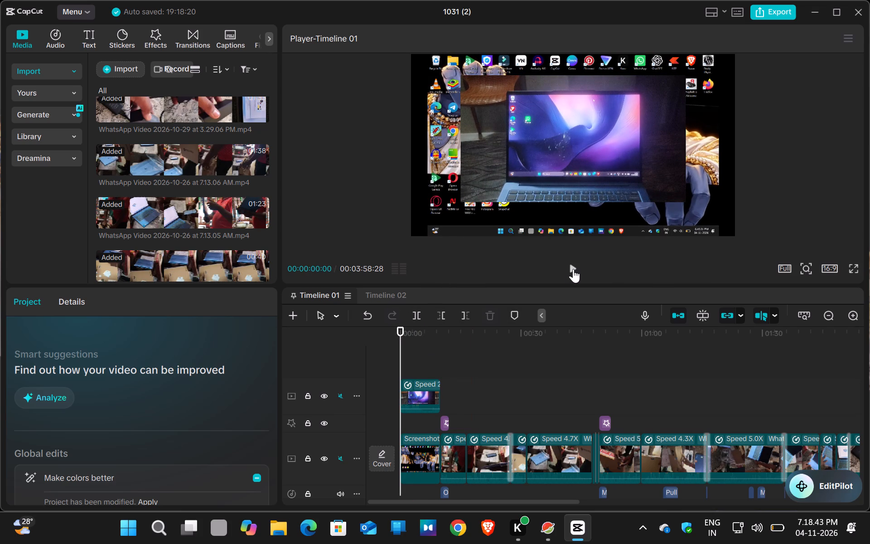
left_click(852, 266)
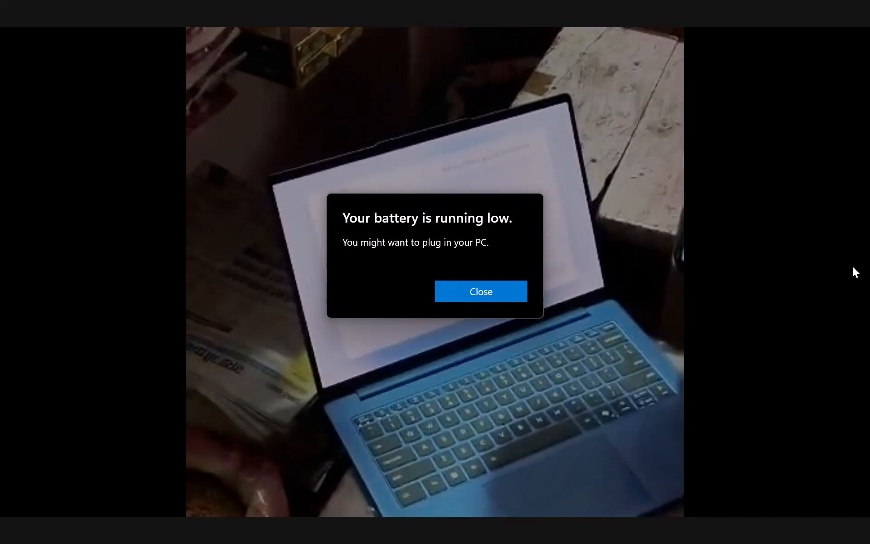
key("space")
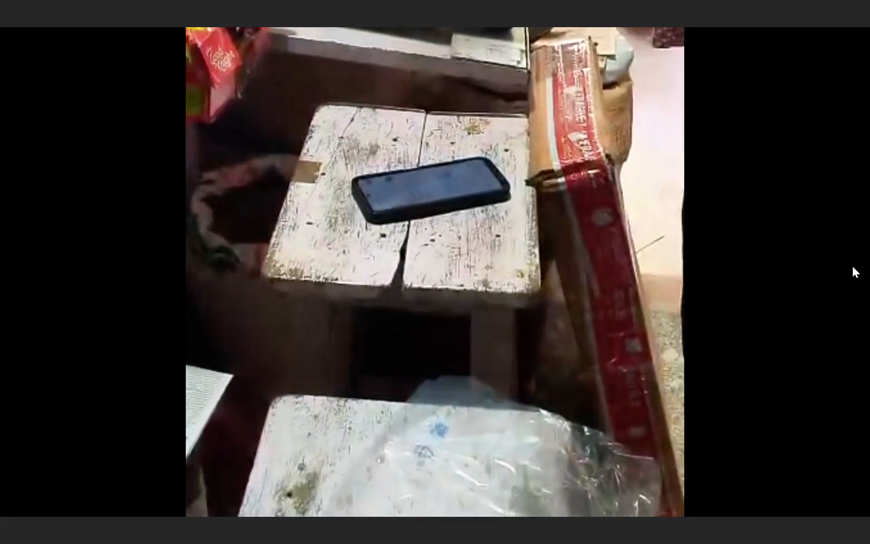
key("super+a")
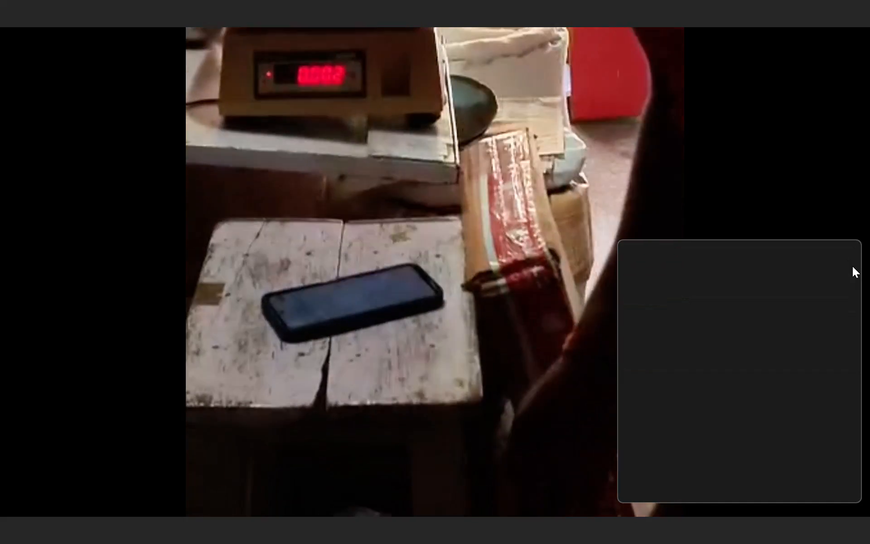
key("super+a")
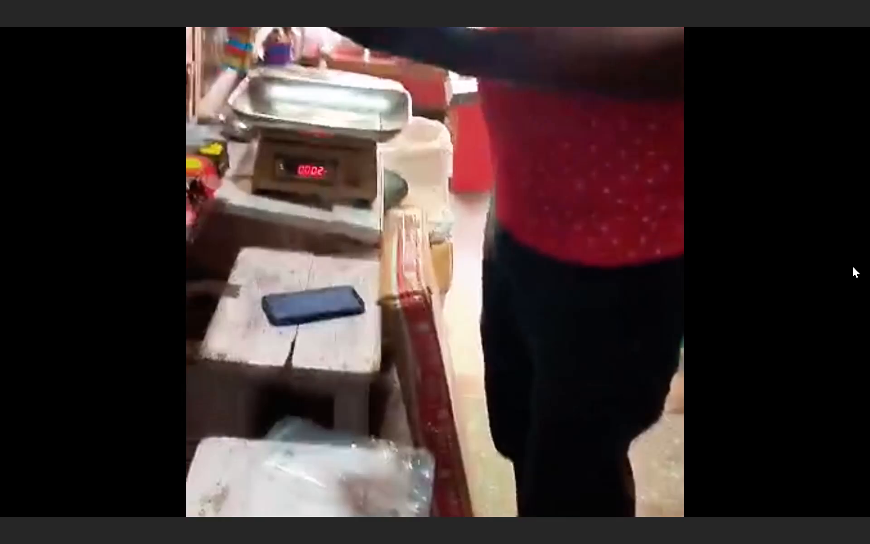
key("space")
key("Escape")
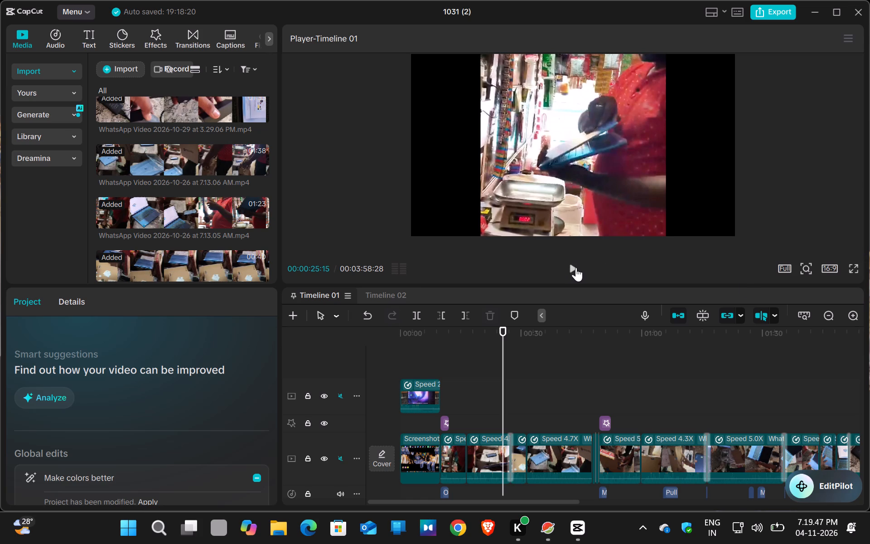
Play the video full screen from about 00:00:21, pause at 00:01:43:20 and exit full screen.
left_click(486, 333)
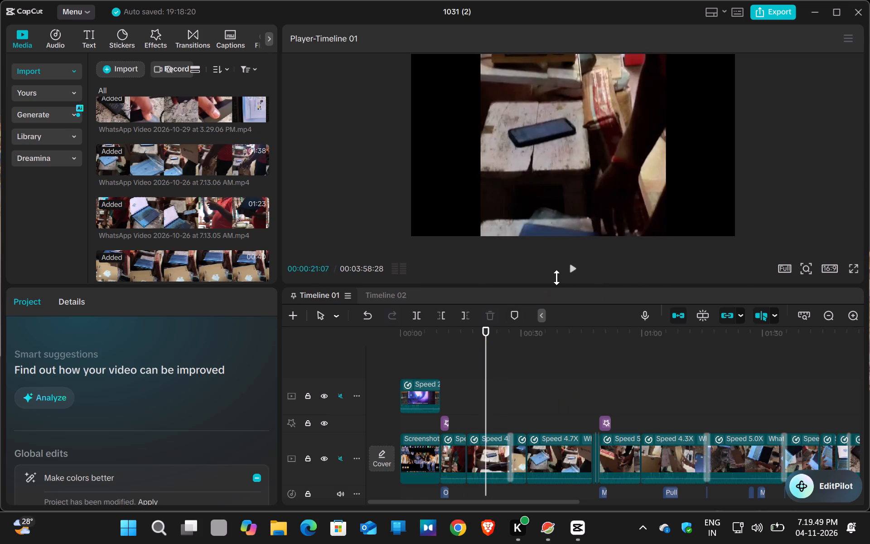
left_click(569, 267)
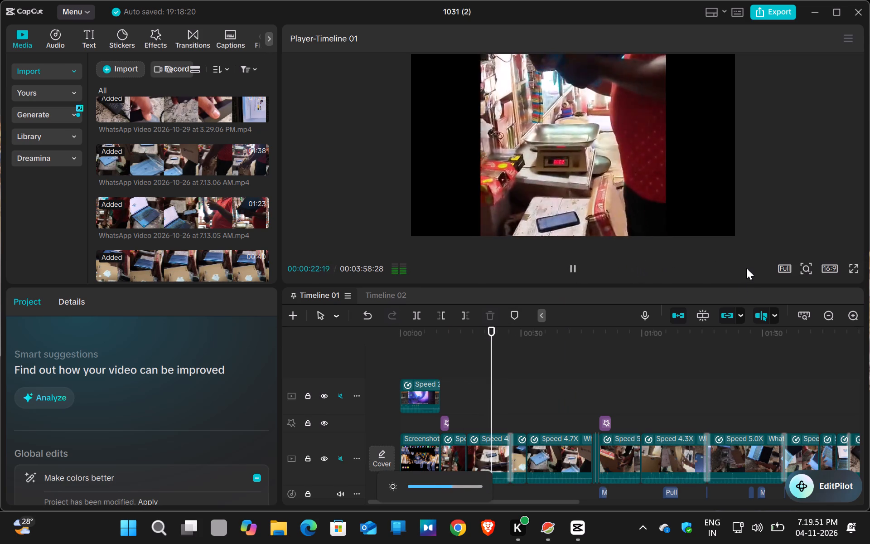
left_click(849, 267)
left_click(851, 268)
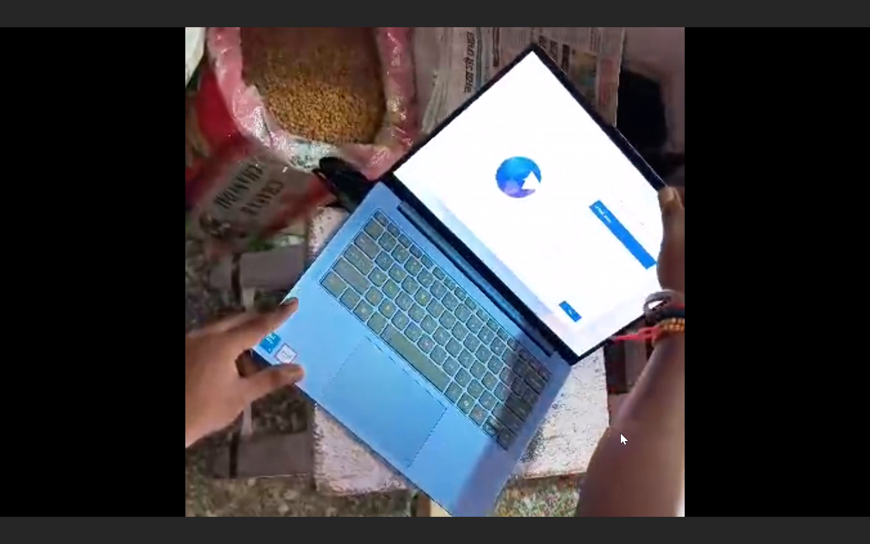
key("space")
left_click(739, 367)
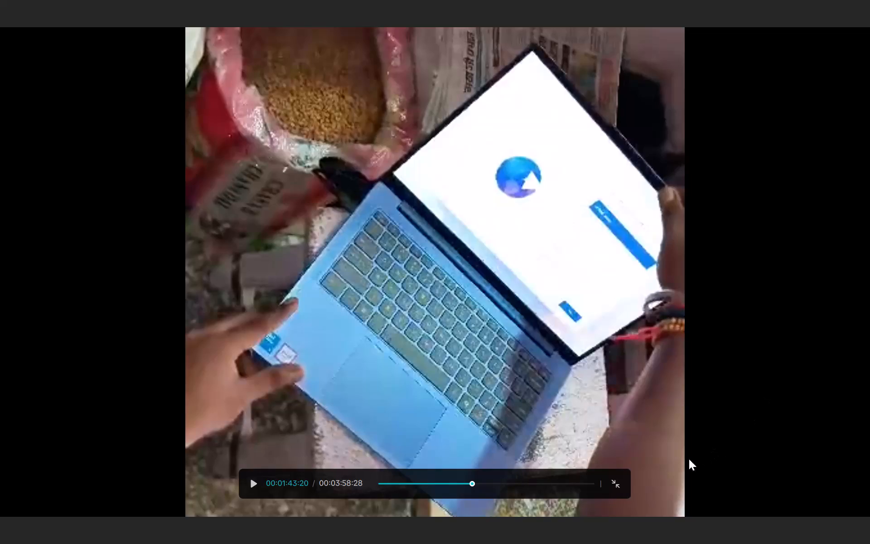
left_click(611, 482)
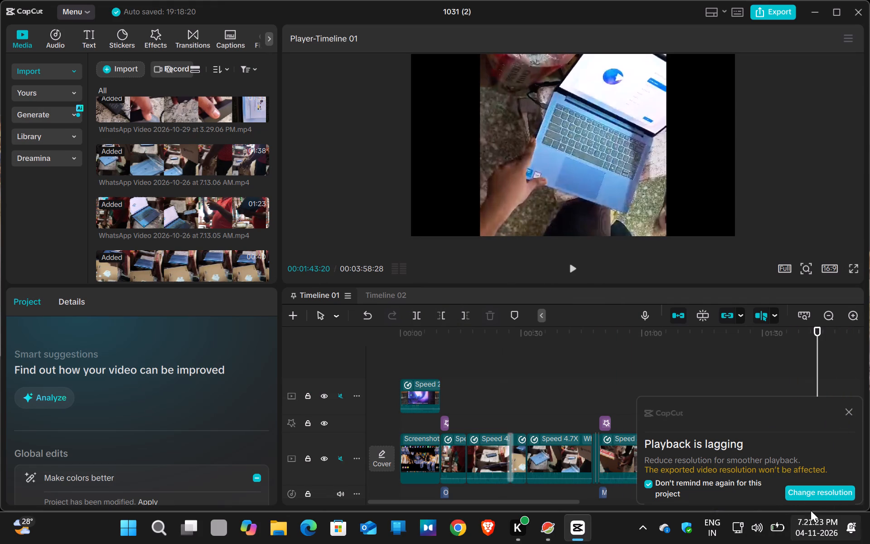
Set the preview playback resolution to High quality.
left_click(818, 495)
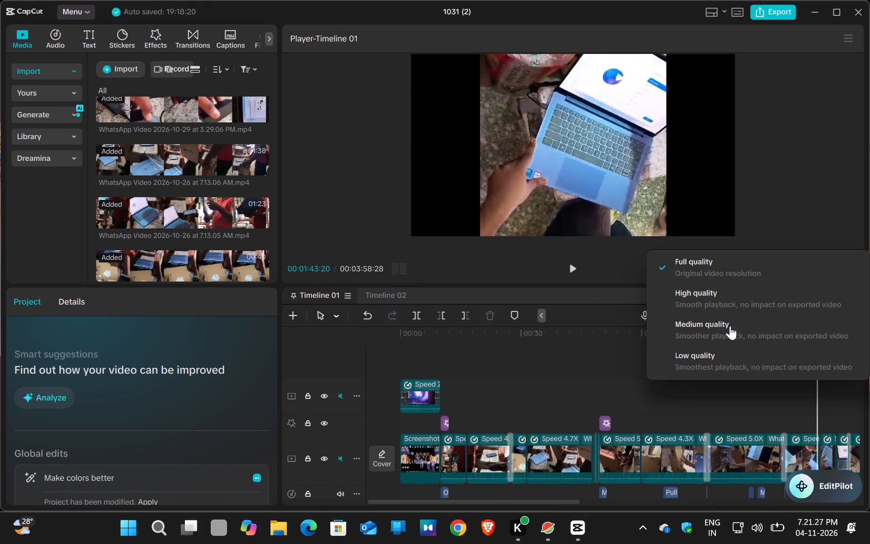
left_click(740, 305)
left_click(776, 267)
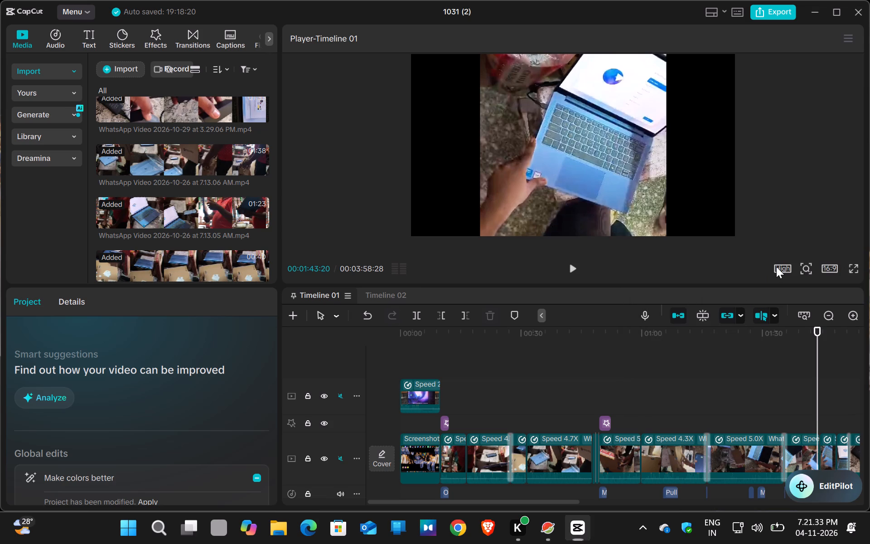
left_click(765, 223)
Replay the video full screen from 00:01:23:09 to review the laptop start-up footage and what follows.
double_click(735, 333)
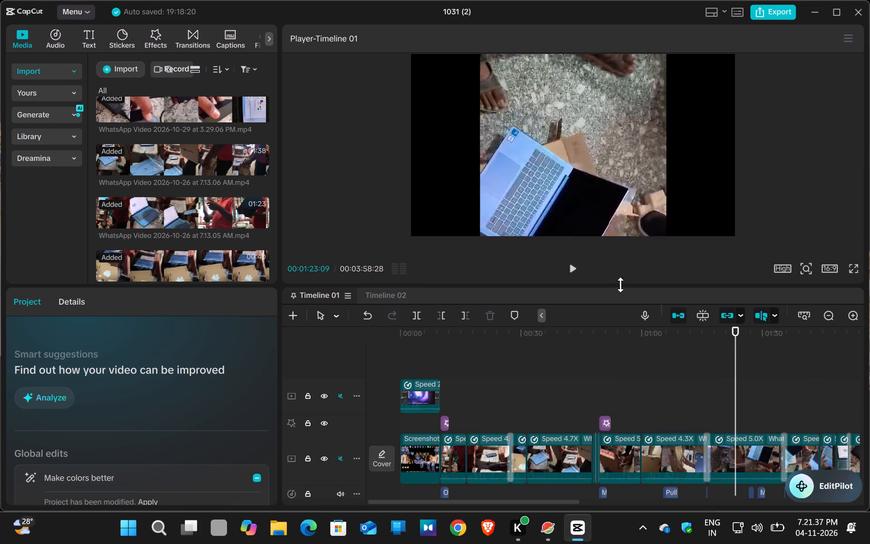
left_click(579, 269)
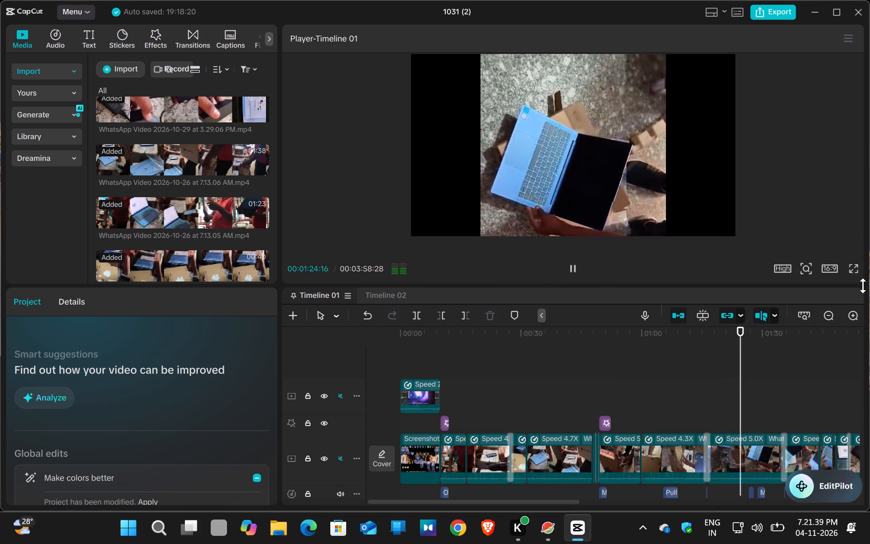
left_click(853, 268)
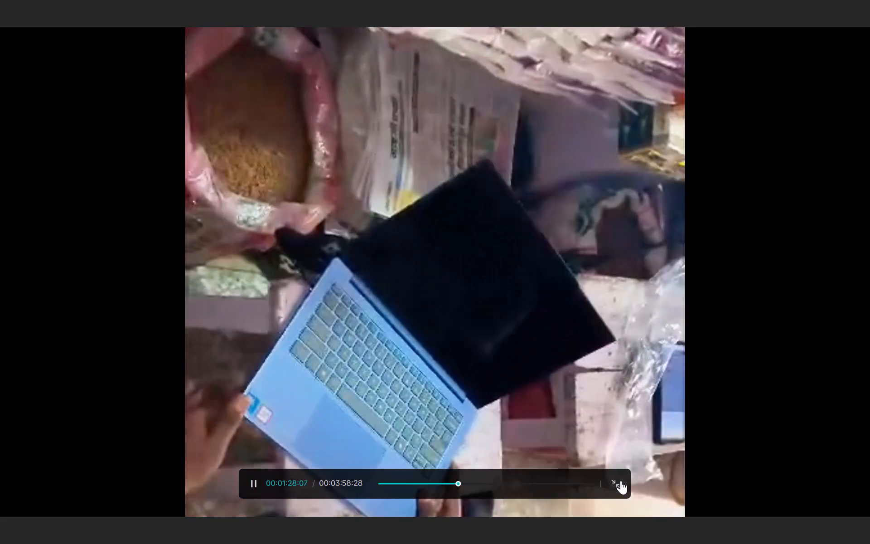
left_click(621, 481)
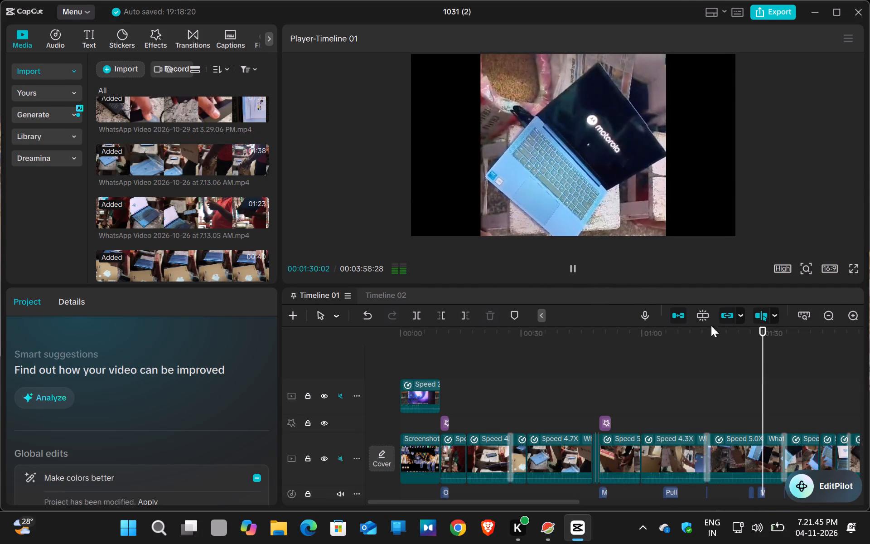
left_click(851, 272)
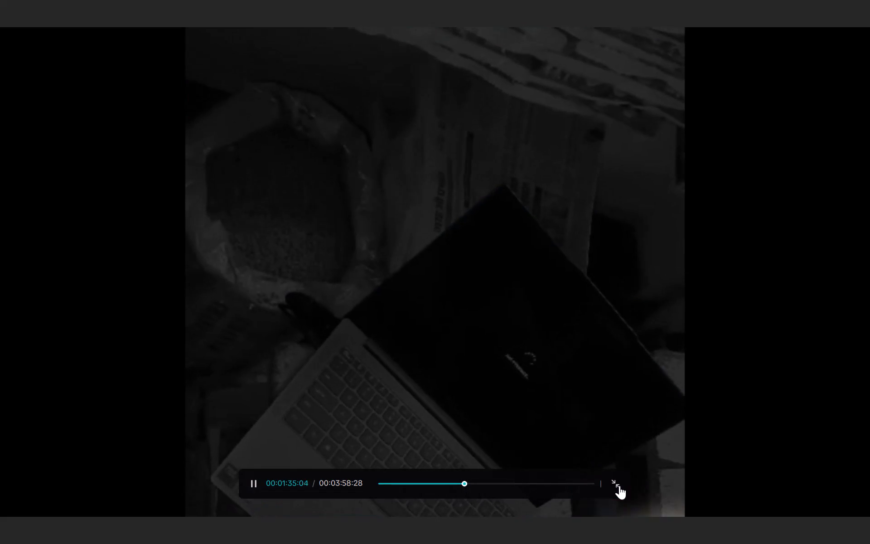
left_click(619, 486)
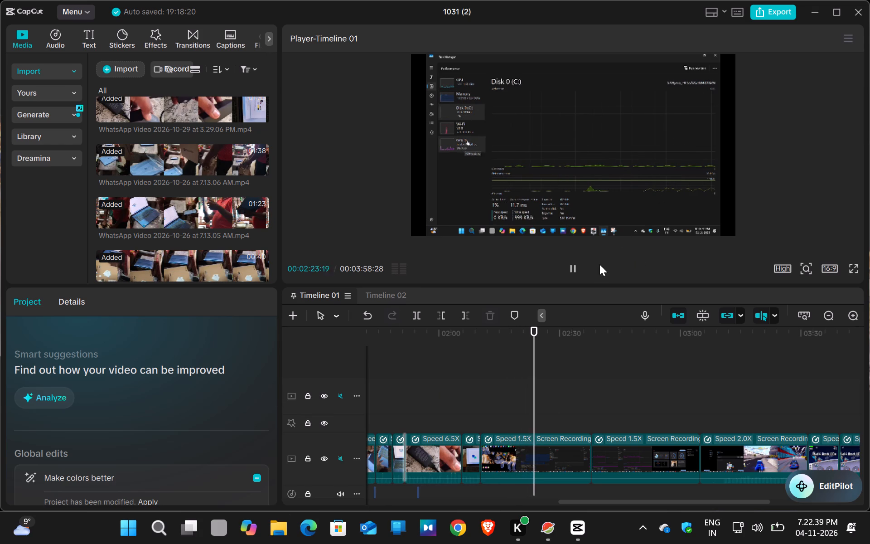
View the Task Manager footage full screen from about 00:02:24 and exit full screen at about 00:02:33.
left_click(854, 265)
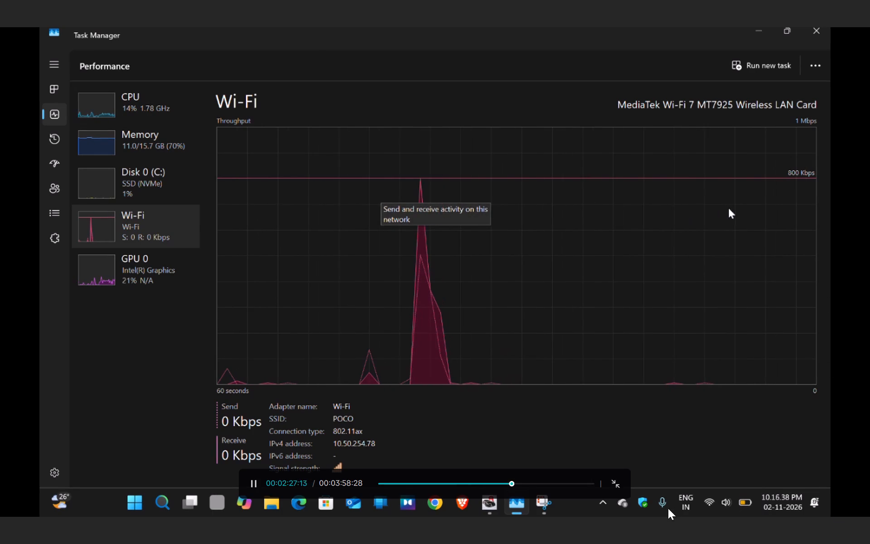
left_click(618, 478)
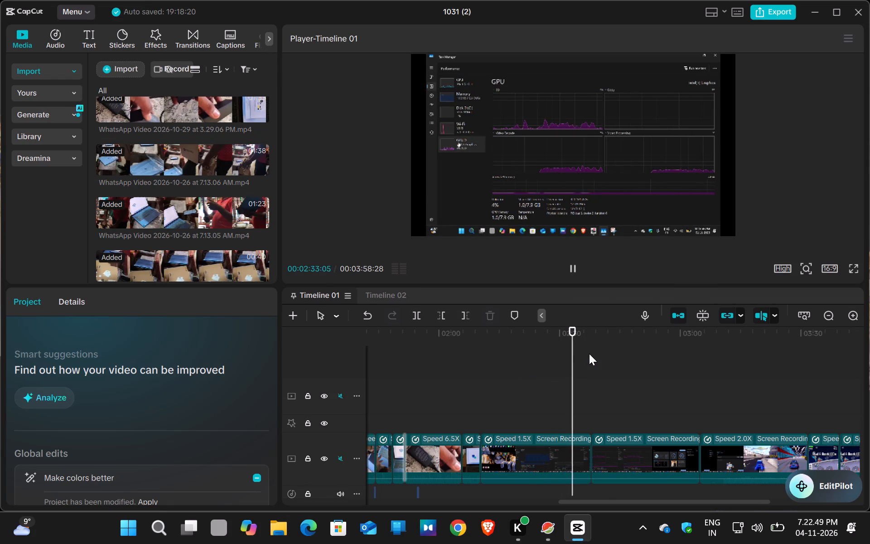
Spot-check playback of the second 1.5X screen recording segment at 00:02:47 and 00:02:45, stopping at 00:02:41:15.
left_click(614, 331)
left_click(628, 330)
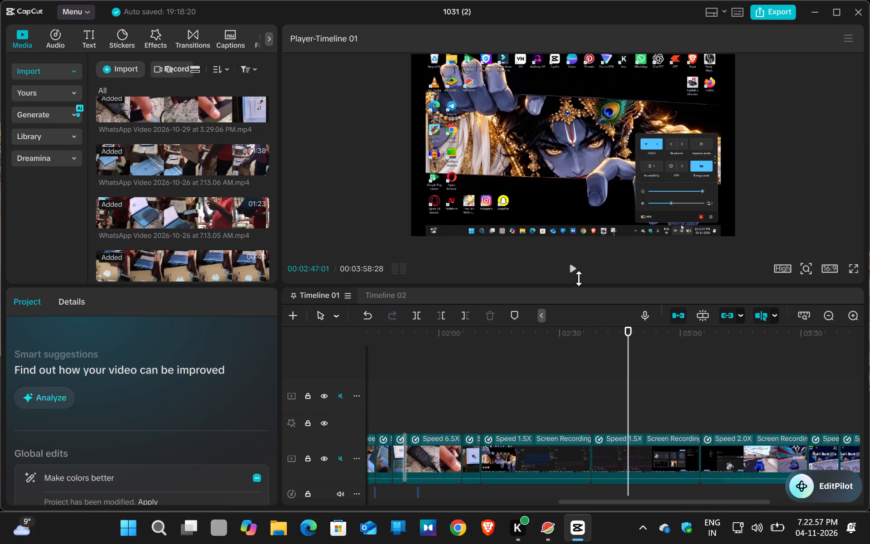
left_click(575, 266)
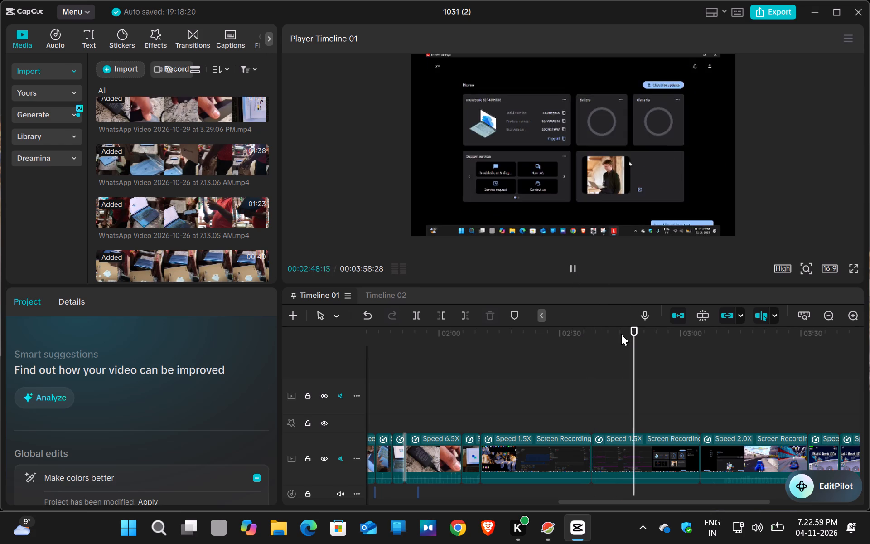
double_click(621, 334)
left_click(576, 270)
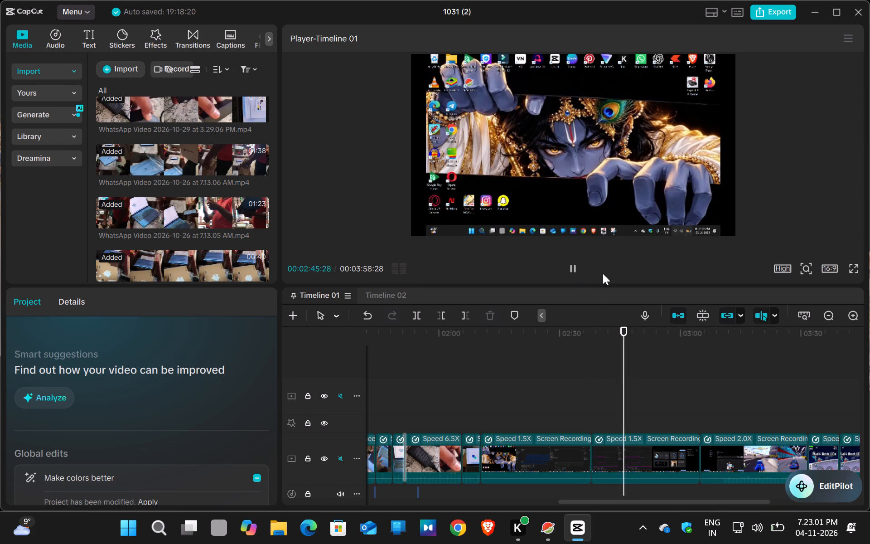
left_click(606, 330)
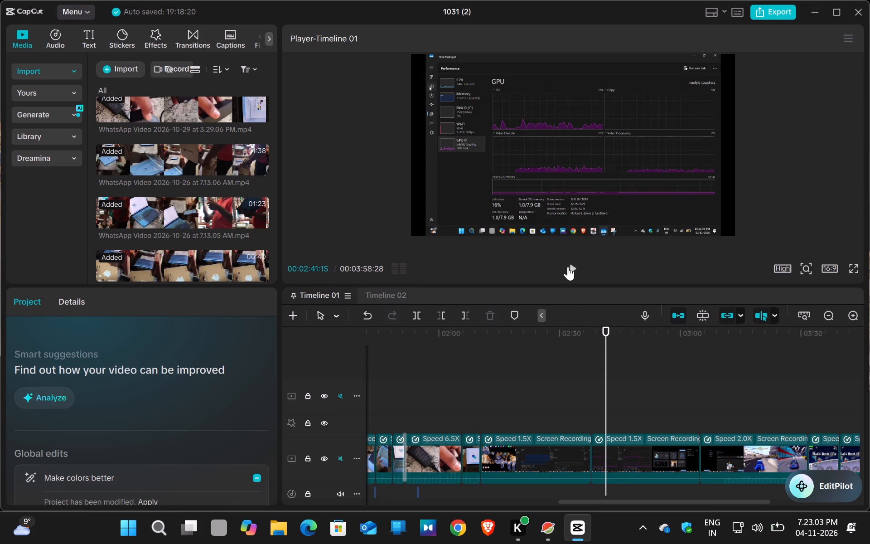
Replay the Task Manager footage full screen from about 00:02:12, near the start of the first 1.5X screen recording segment.
left_click(506, 337)
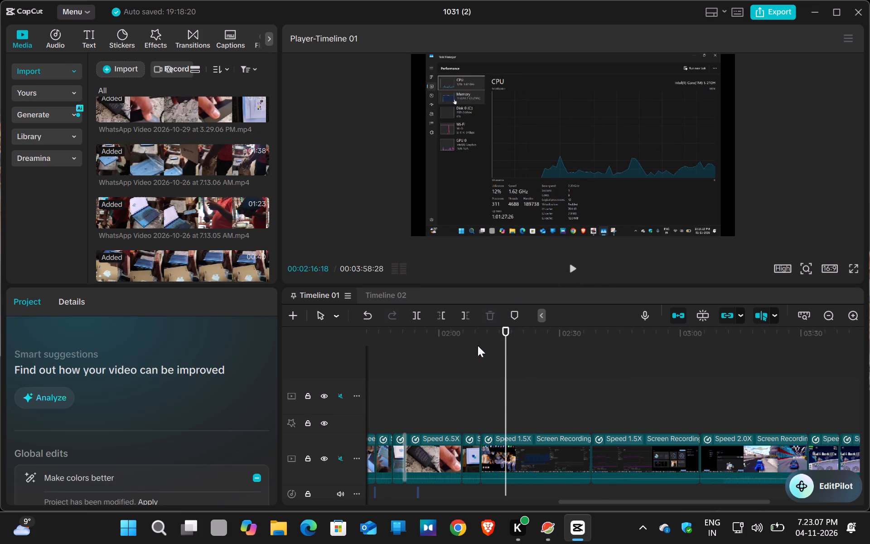
left_click(489, 334)
left_click(569, 274)
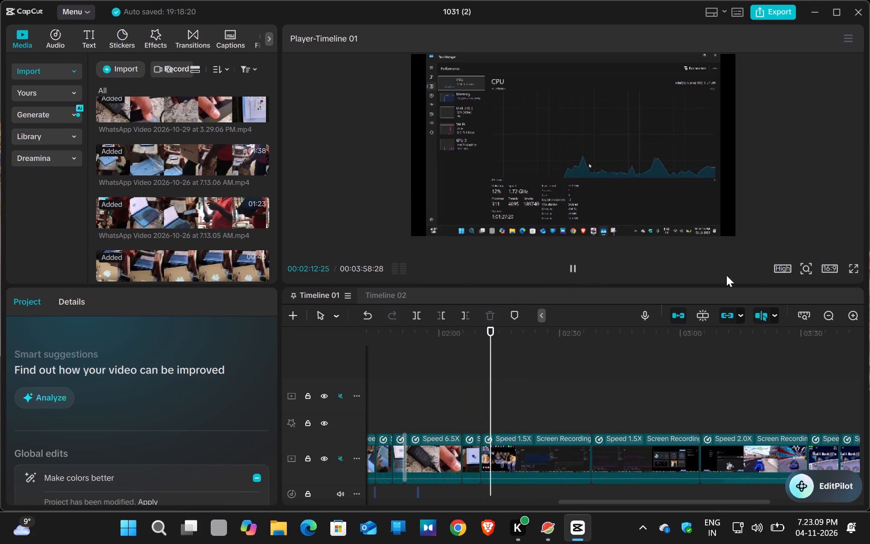
left_click(851, 263)
left_click(853, 267)
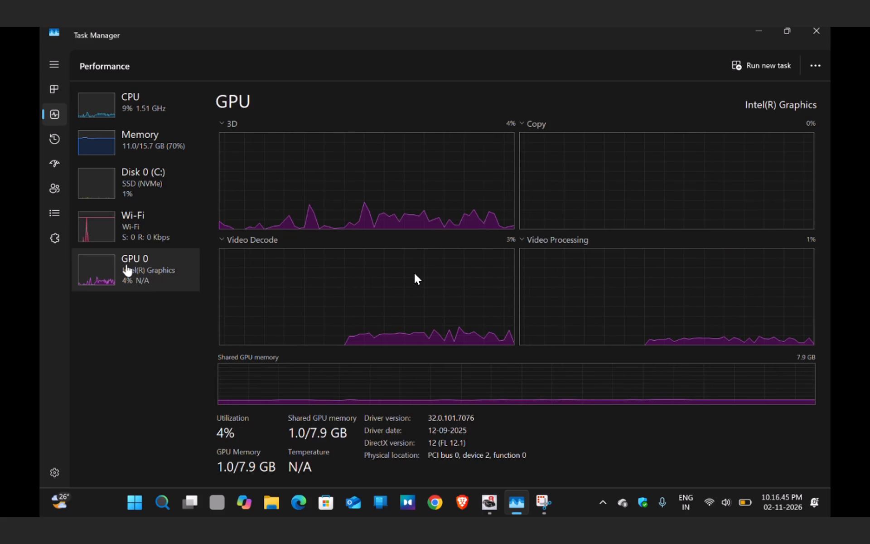
Rewind to about 00:02:39, pause in the Task Manager part, and step back frame by frame to where the Users page first appears.
left_click(585, 386)
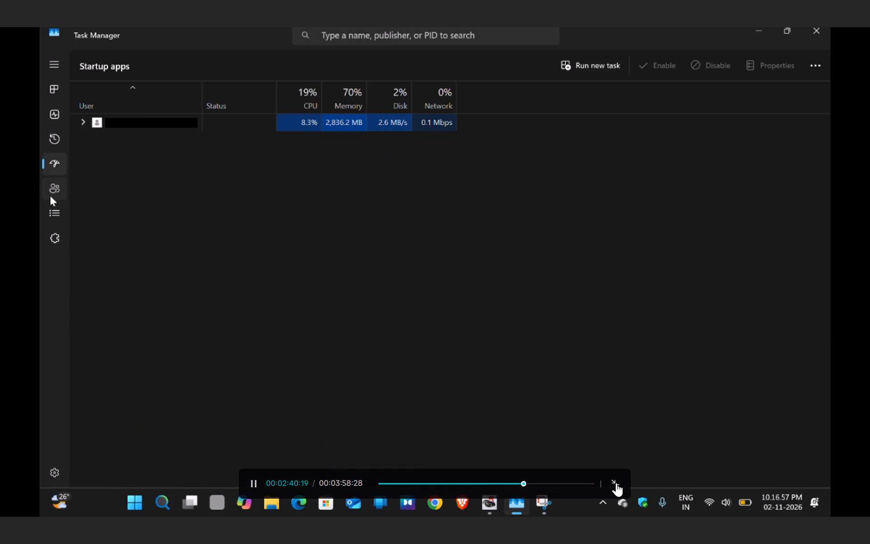
left_click(522, 486)
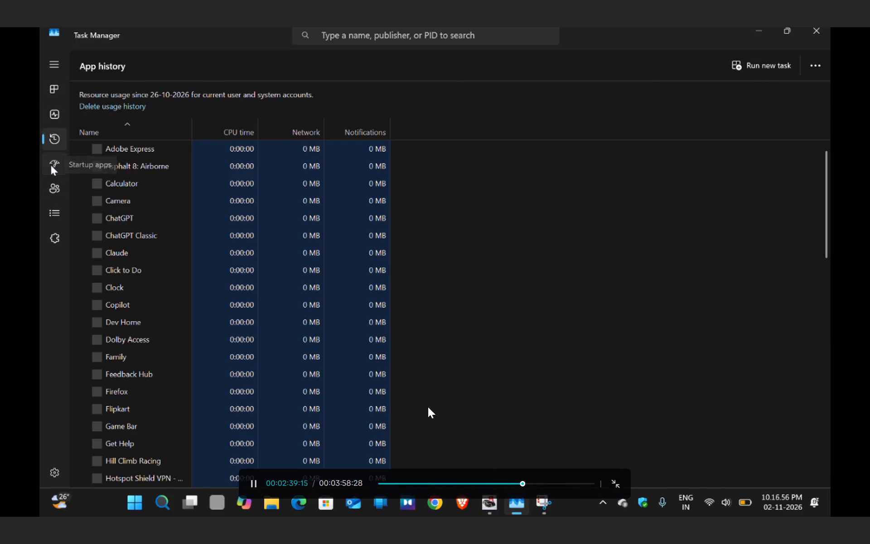
left_click(429, 385)
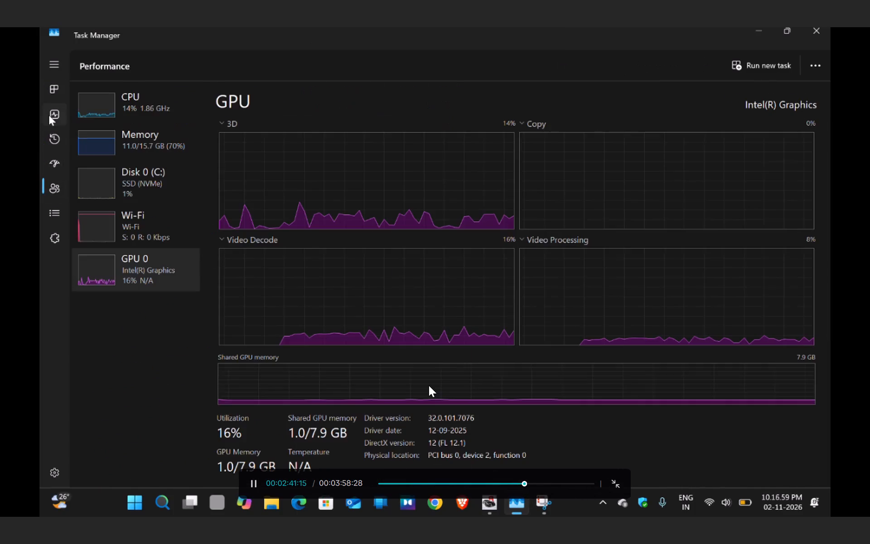
key("space")
key("Left")
key("Left")
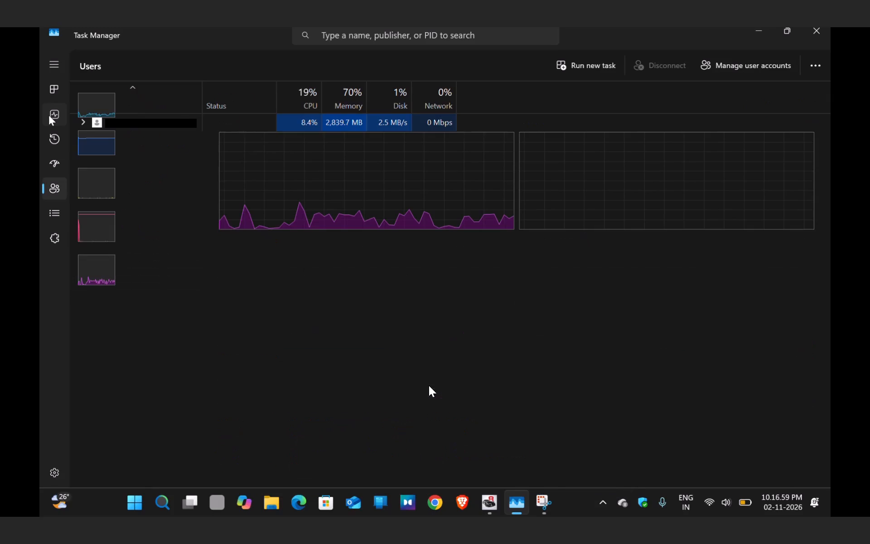
key("Left")
key("Left")
key("Left")
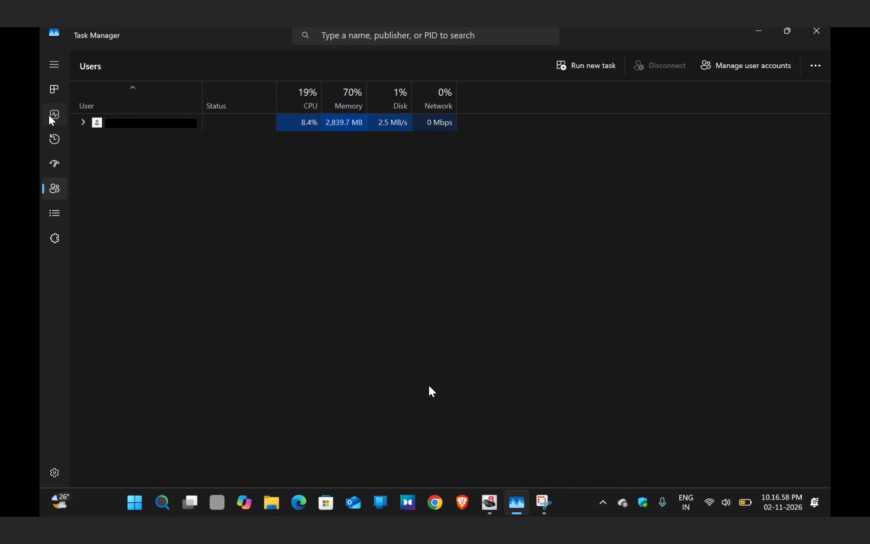
key("Left")
key("Left")
key("Left")
key("Left")
key("Left")
key("Left")
key("Left")
key("Left")
key("Left")
key("Left")
key("Left")
key("Left")
key("Left")
key("Left")
key("Left")
key("Left")
key("Left")
key("Left")
key("Left")
key("Left")
key("Left")
key("Left")
key("Left")
key("Left")
key("Left")
key("Left")
key("Left")
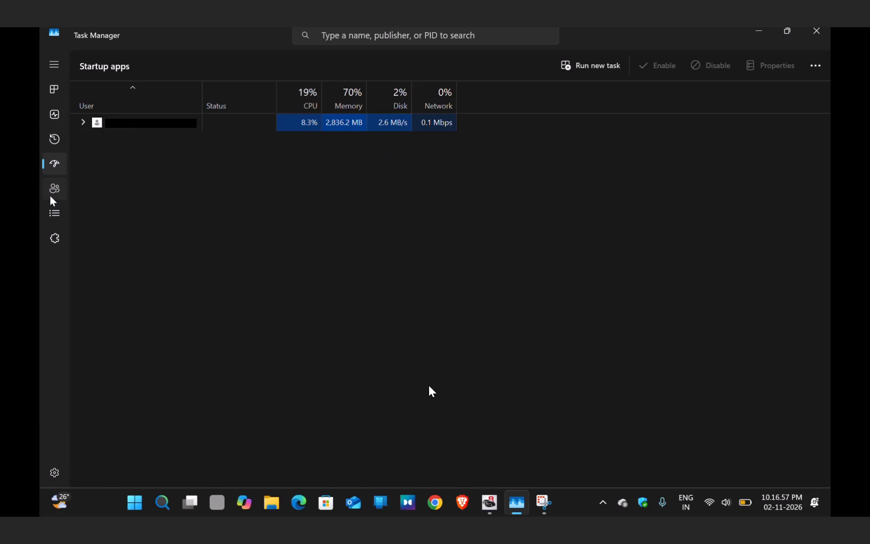
key("Left")
key("Left")
key("Left")
key("Escape")
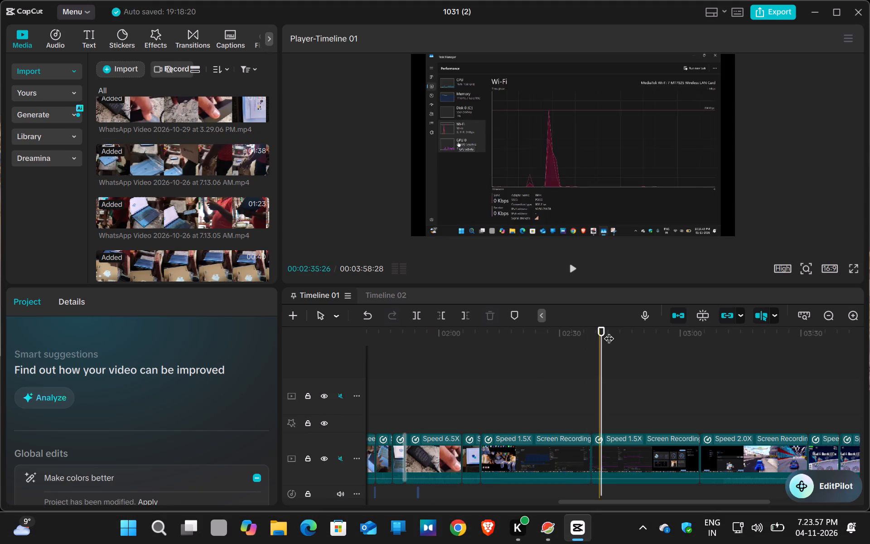
Split the 1.5X Task Manager screen recording clip at 00:02:40:11 and again at 00:02:42:02 to isolate the Users page part.
left_click(611, 455)
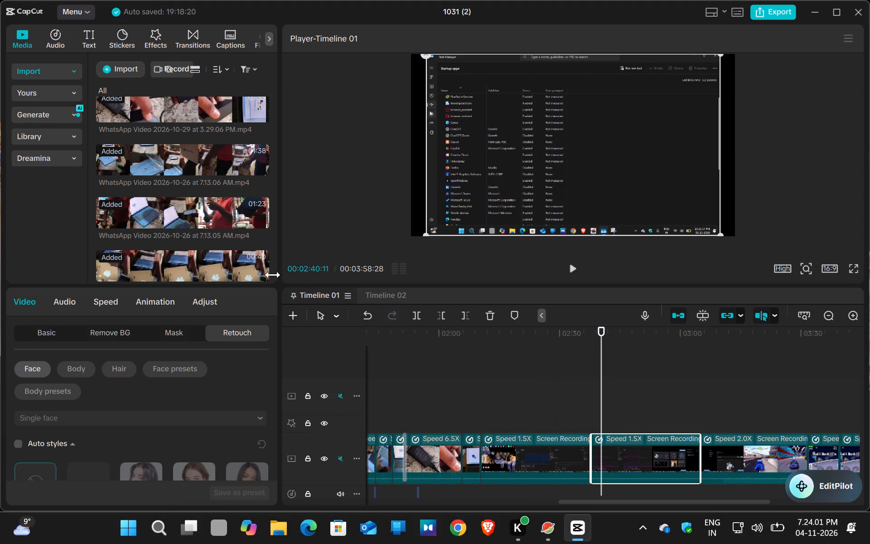
left_click(417, 315)
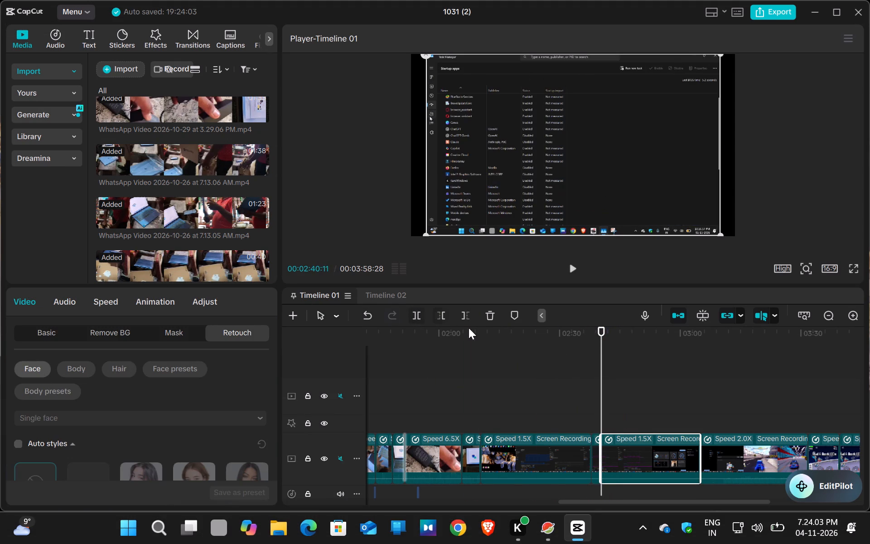
left_click(573, 265)
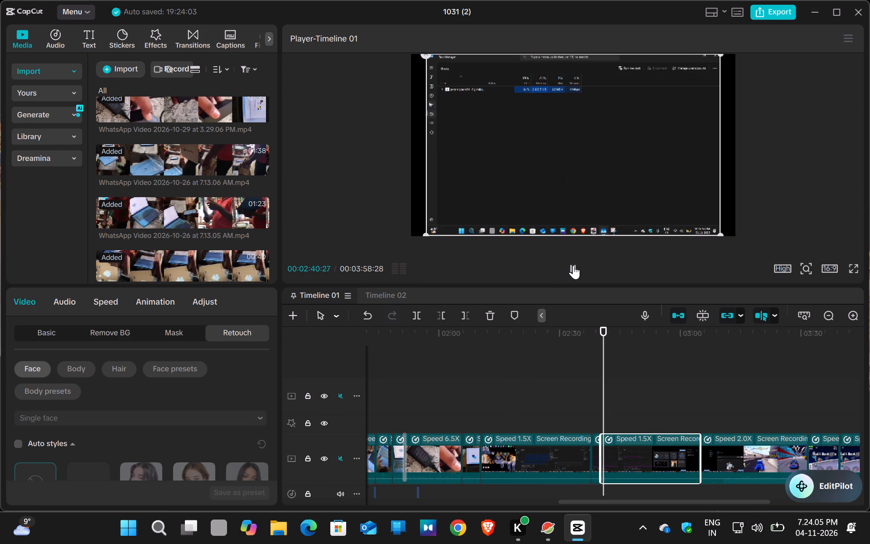
left_click(573, 265)
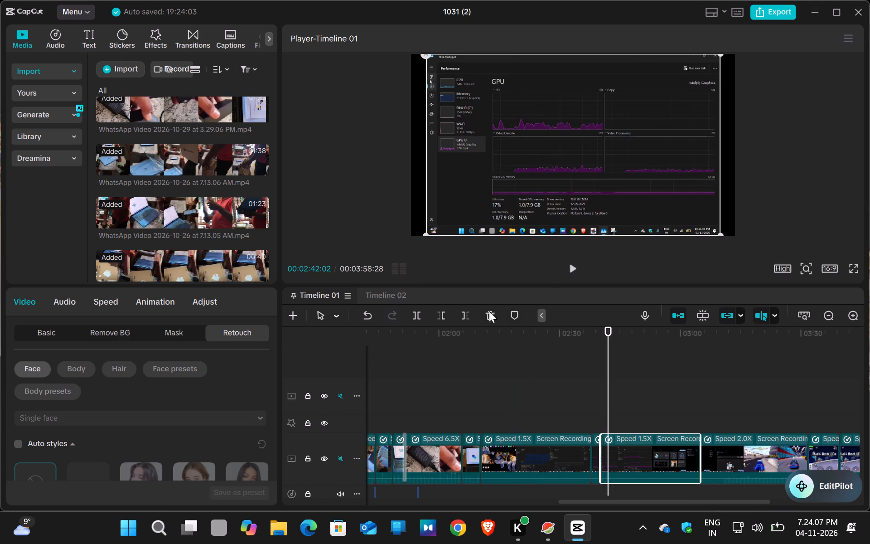
left_click(413, 309)
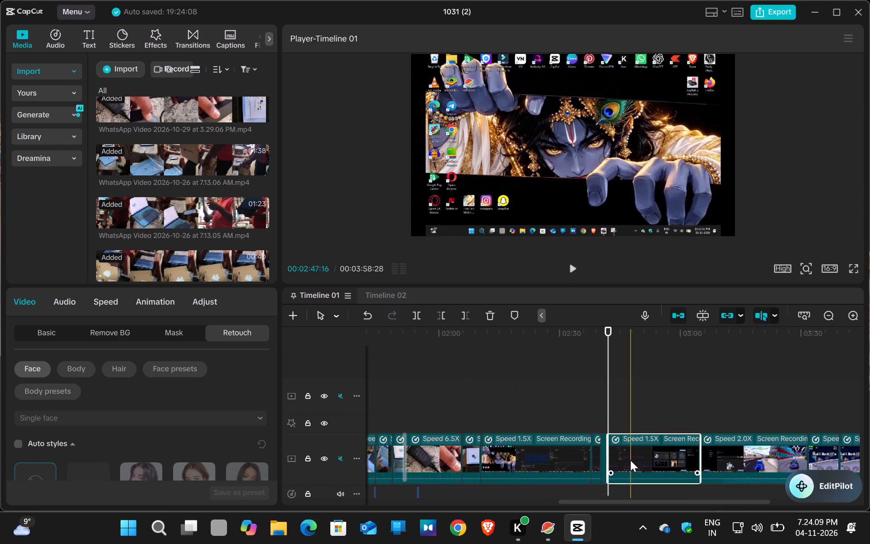
Delete the short Users page segment between the two new cuts in the Task Manager recording.
left_click(630, 460)
left_click(628, 457)
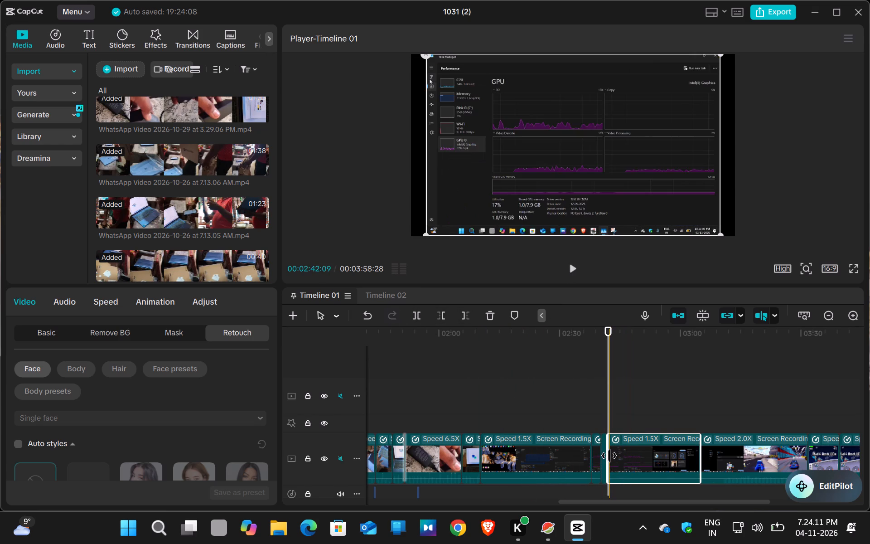
left_click(604, 456)
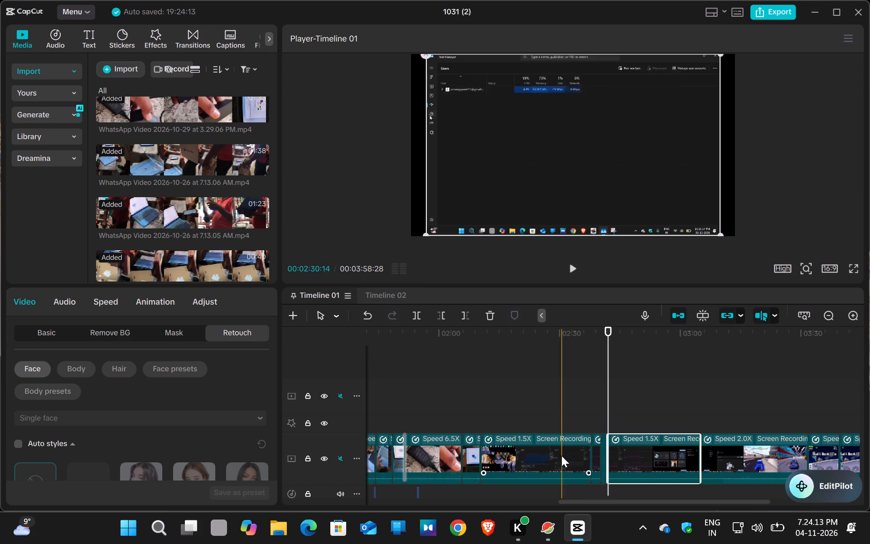
left_click(561, 456)
left_click(559, 358)
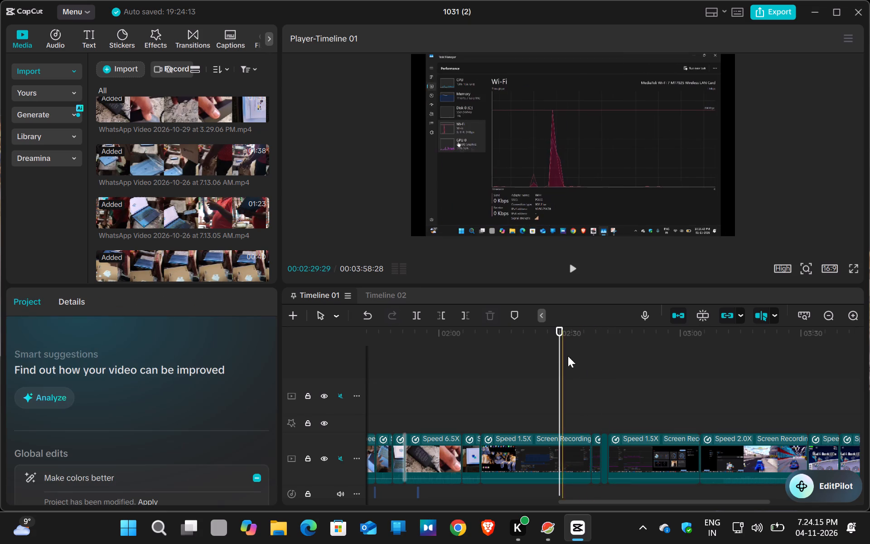
left_click(604, 454)
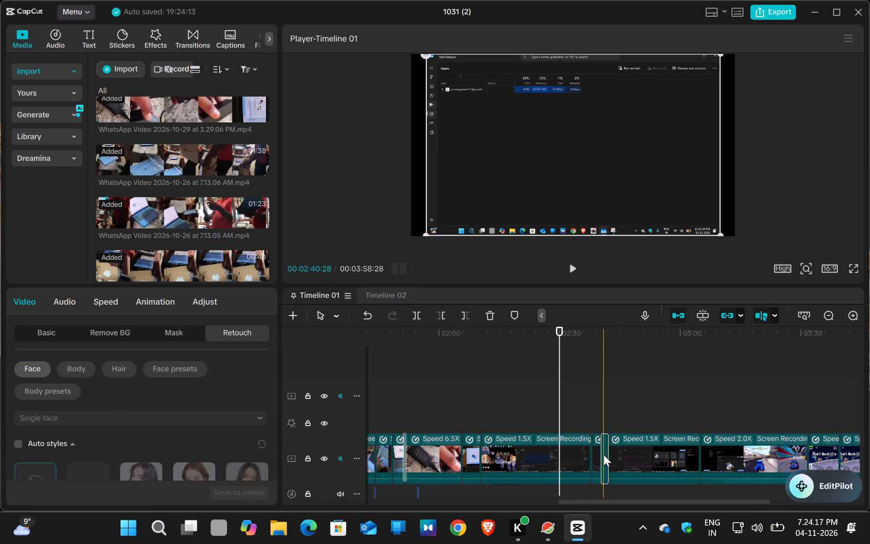
key("Delete")
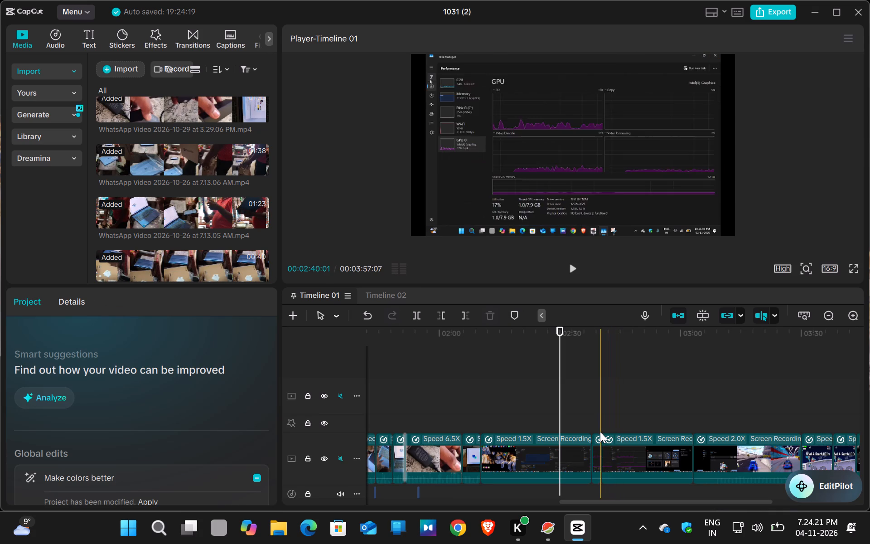
Play the video full screen from about 00:02:40 to review the cut, and pause at the Lenovo Vantage home page.
left_click(600, 432)
left_click(574, 268)
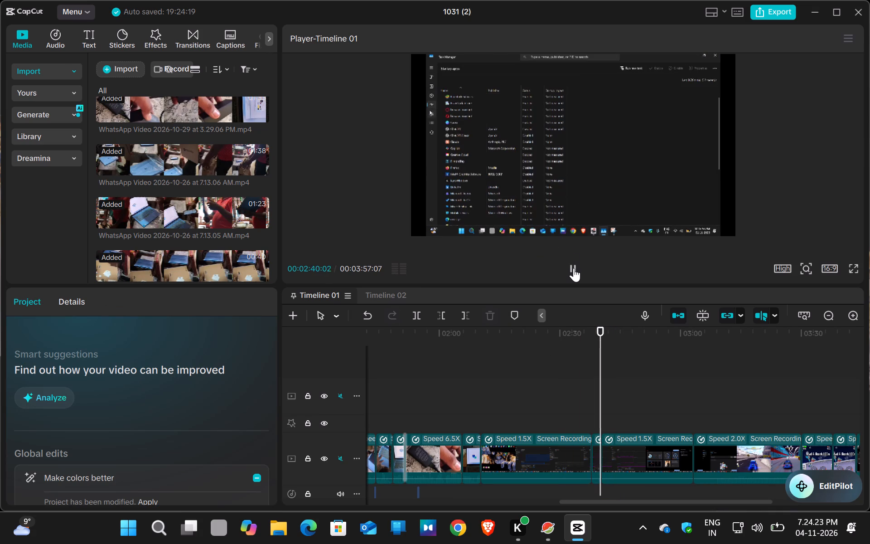
left_click(856, 269)
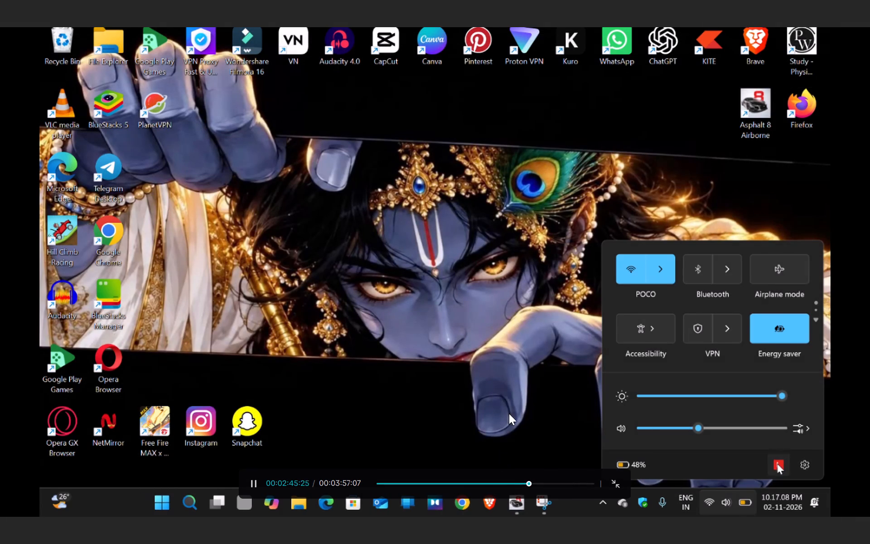
left_click(254, 479)
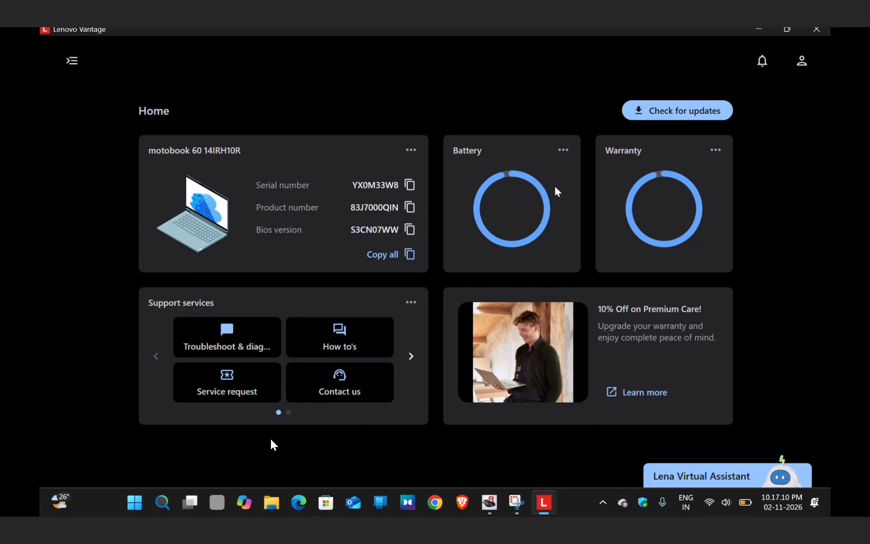
Play and pause the Lenovo Vantage home page part in full screen, then exit full screen.
double_click(299, 400)
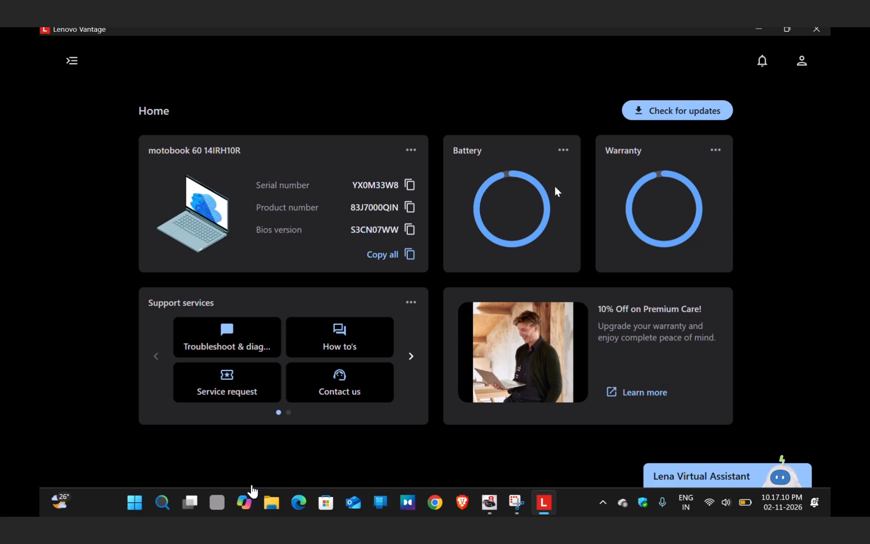
left_click(252, 484)
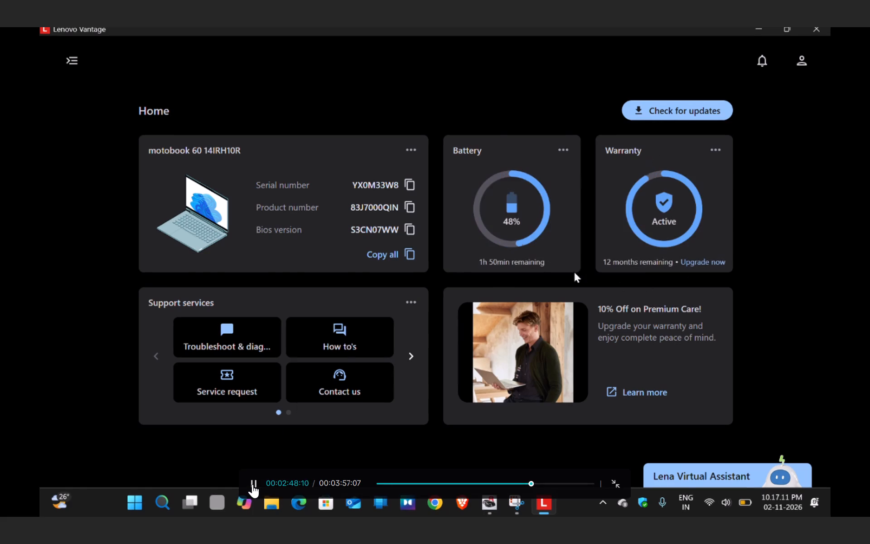
left_click(252, 484)
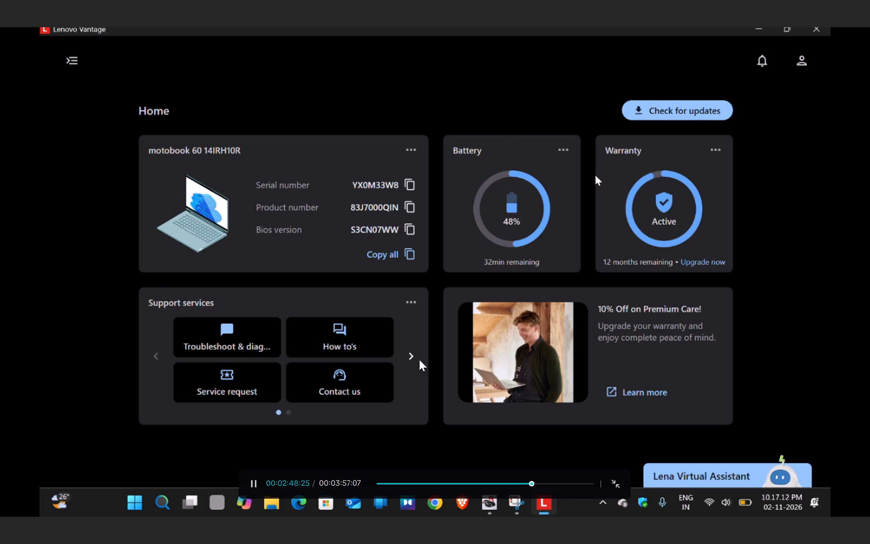
left_click(619, 481)
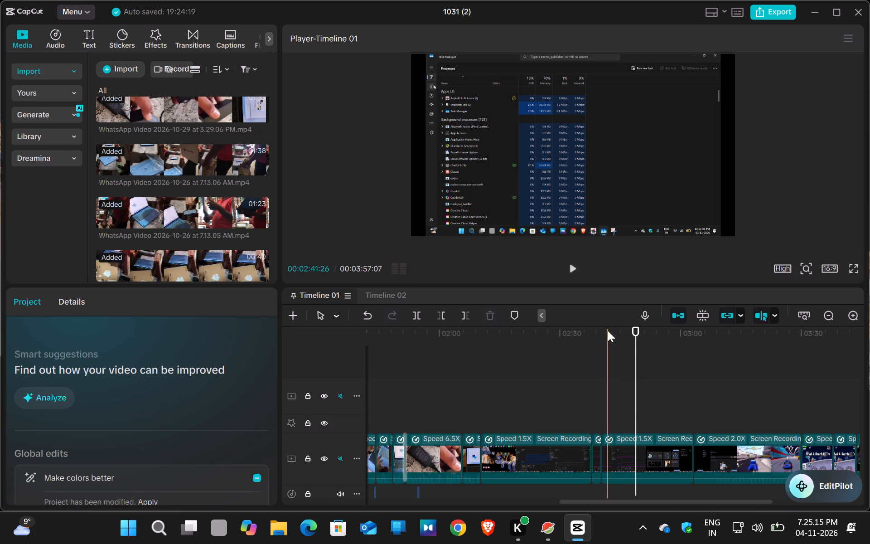
Scrub in full screen between the desktop and Task Manager parts around 00:02:44, ending at 00:02:41:28, then exit full screen.
left_click(859, 262)
left_click(857, 266)
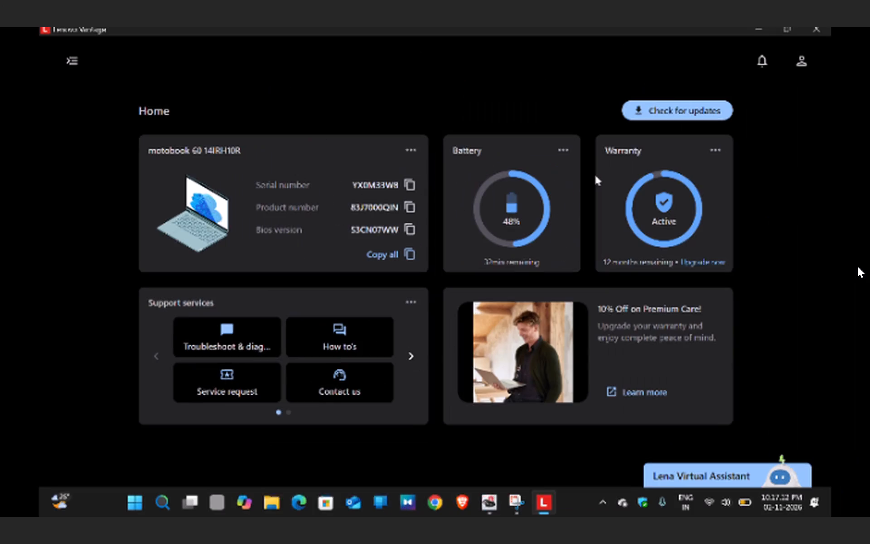
left_click(527, 483)
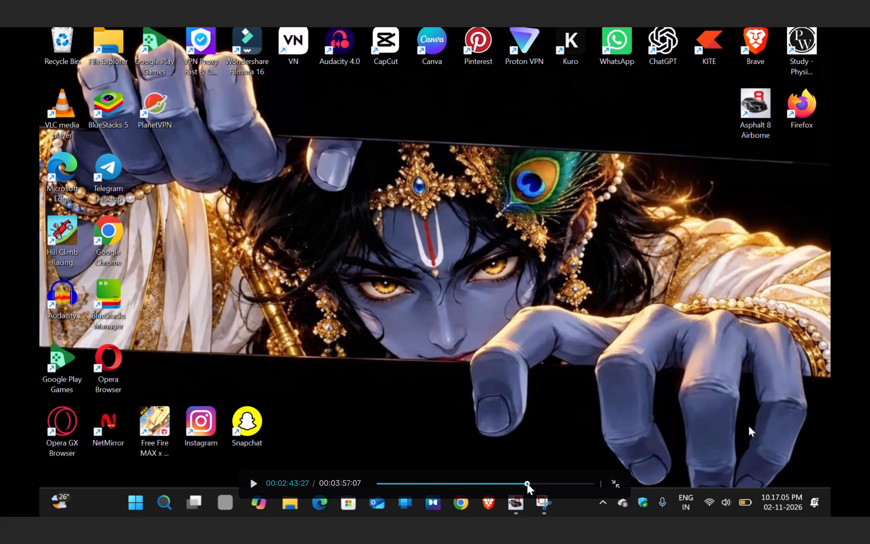
left_click(529, 482)
left_click(529, 482)
left_click(527, 482)
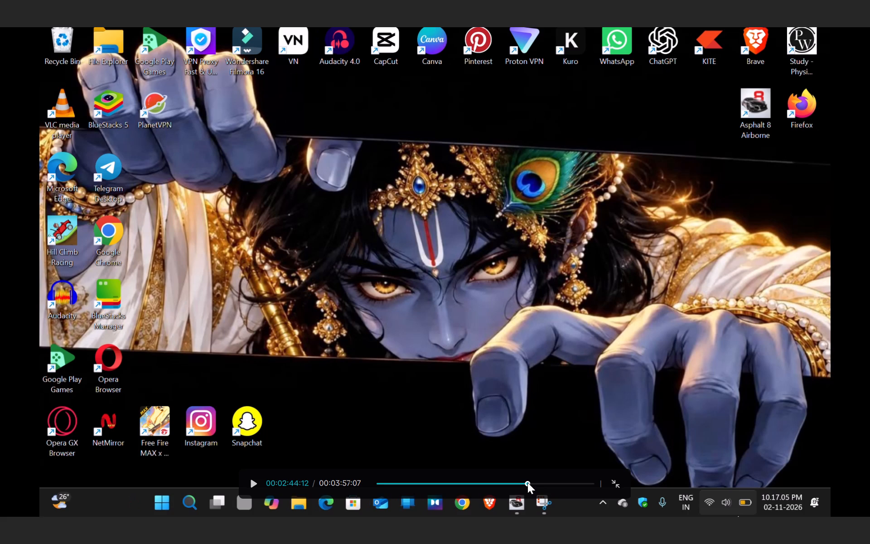
double_click(527, 482)
left_click(525, 482)
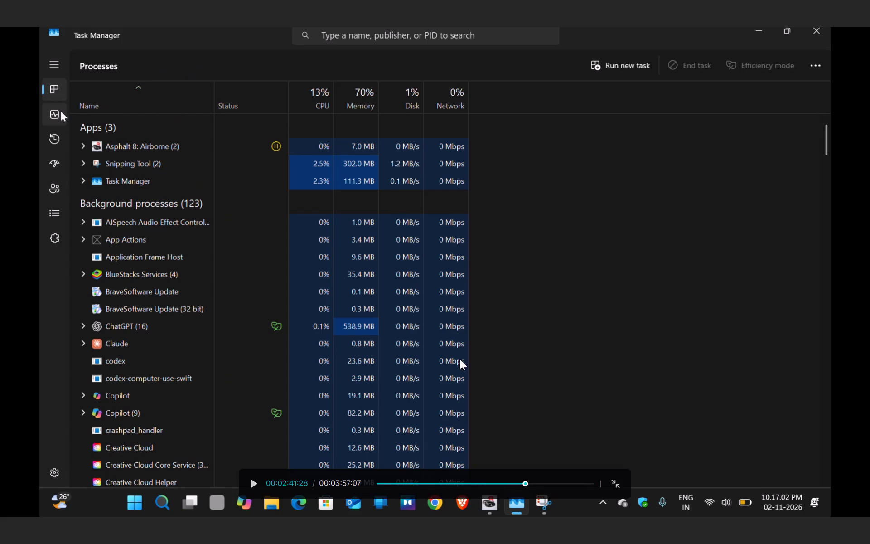
left_click(614, 481)
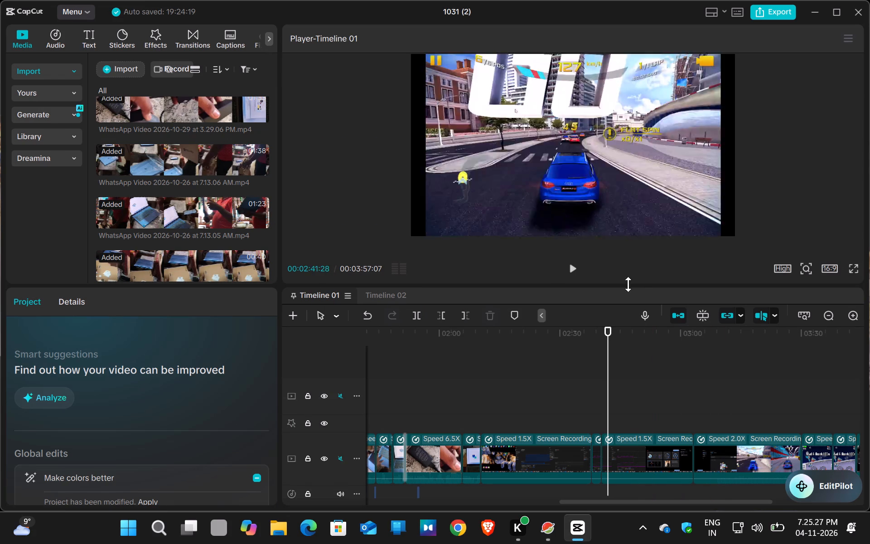
Jump between the cut points around the Task Manager and Lenovo Vantage segments, then move the playhead to about 00:02:45:21.
key("Up")
key("Down")
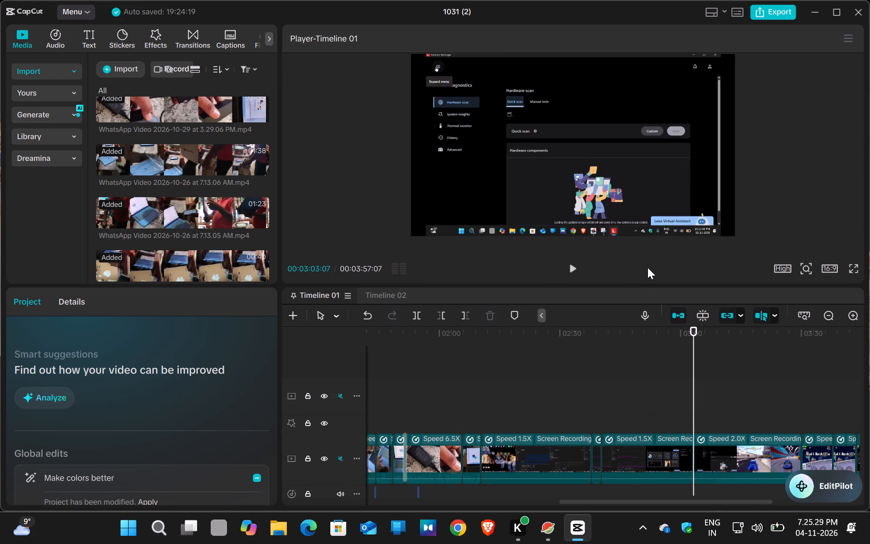
key("Down")
key("Up")
key("Up")
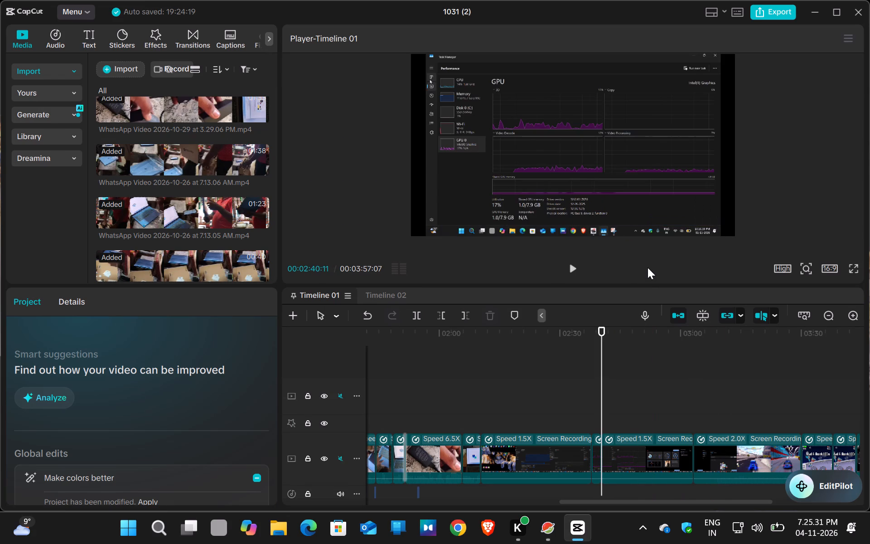
left_click(635, 335)
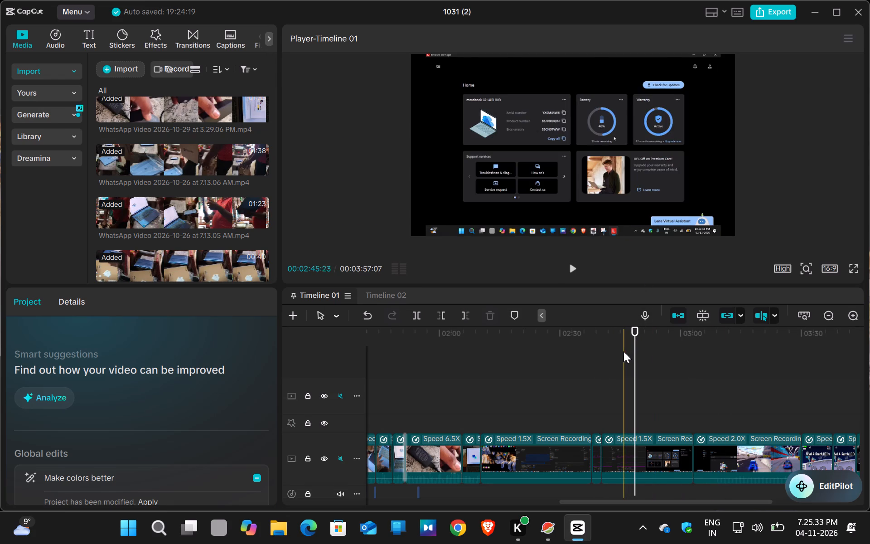
left_click(623, 331)
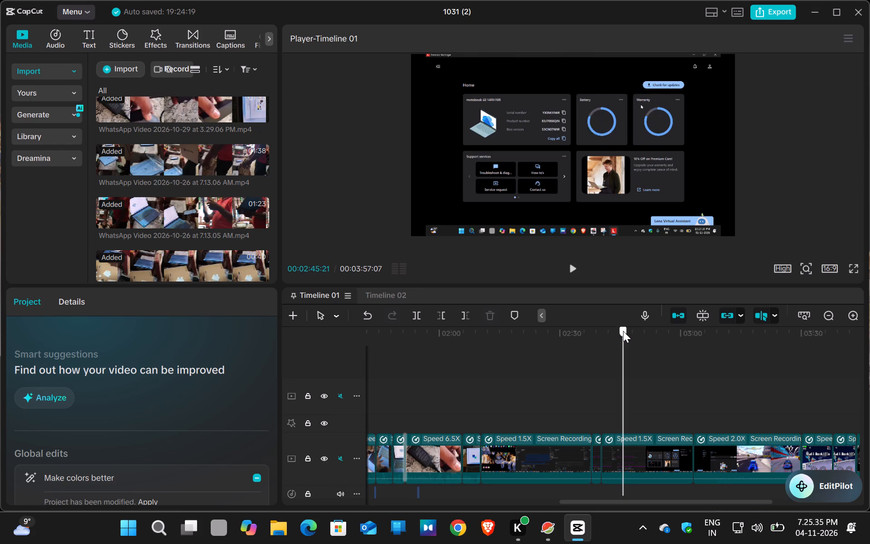
Play the timeline from the desktop part into the Lenovo Vantage home page, pausing at about 00:02:46:25.
left_click(574, 269)
triple_click(574, 269)
double_click(574, 269)
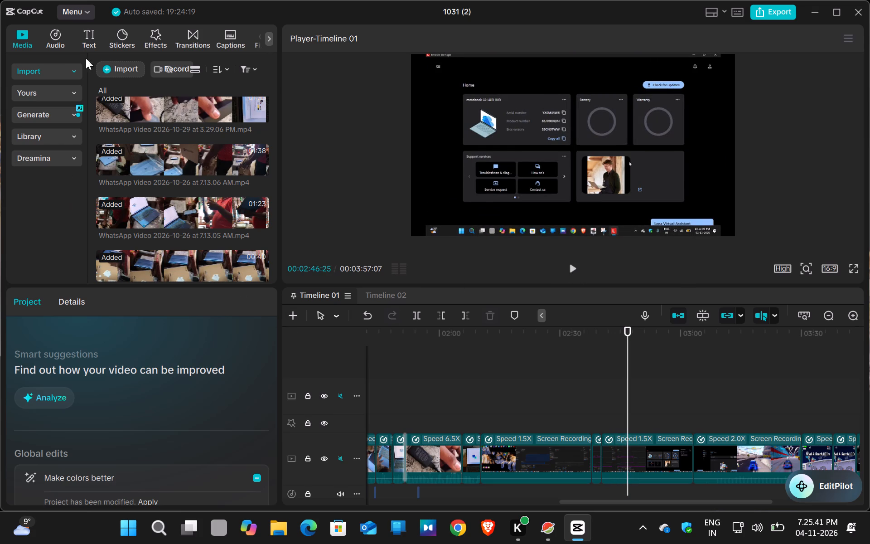
Search the video effects for Blur using the trending search suggestion.
left_click(154, 36)
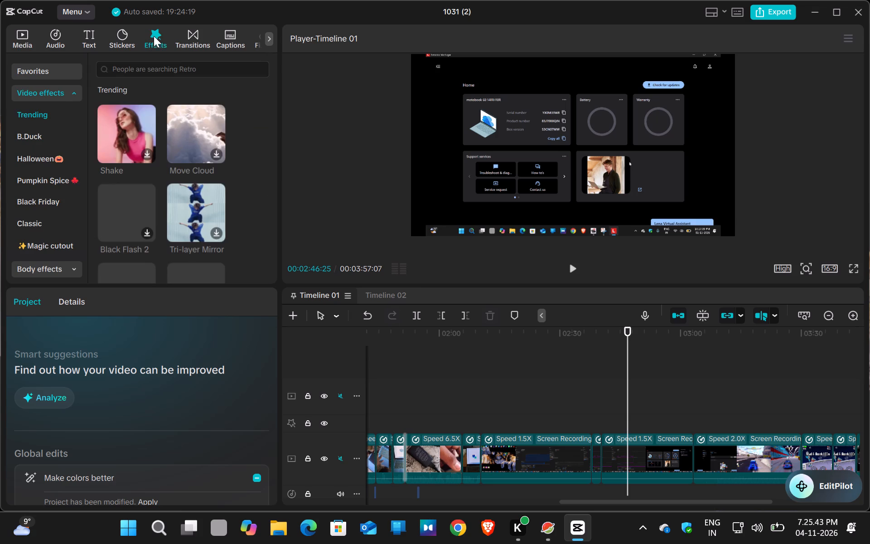
left_click(192, 65)
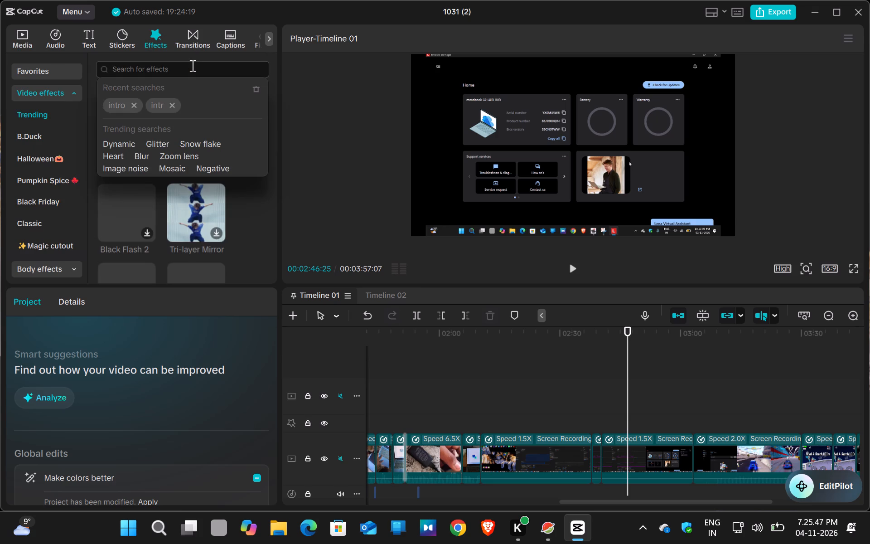
left_click(144, 157)
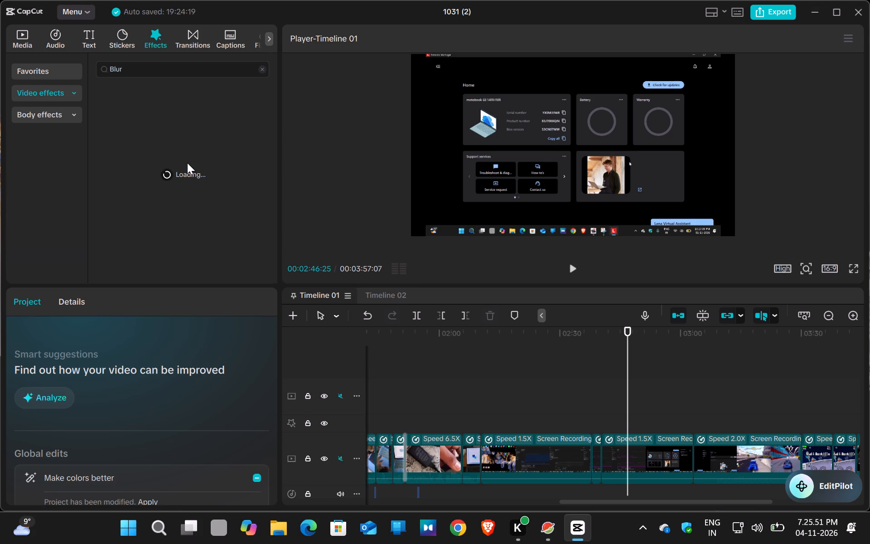
Step the playhead back frame by frame to 00:02:46:21, before the Lenovo Vantage home page cards appear.
key("Left")
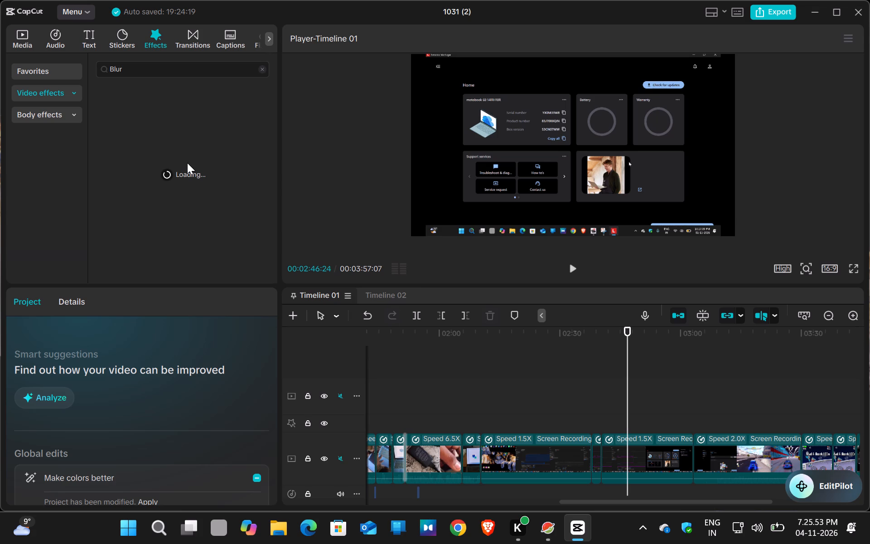
key("Left")
key("Left")
key("Left")
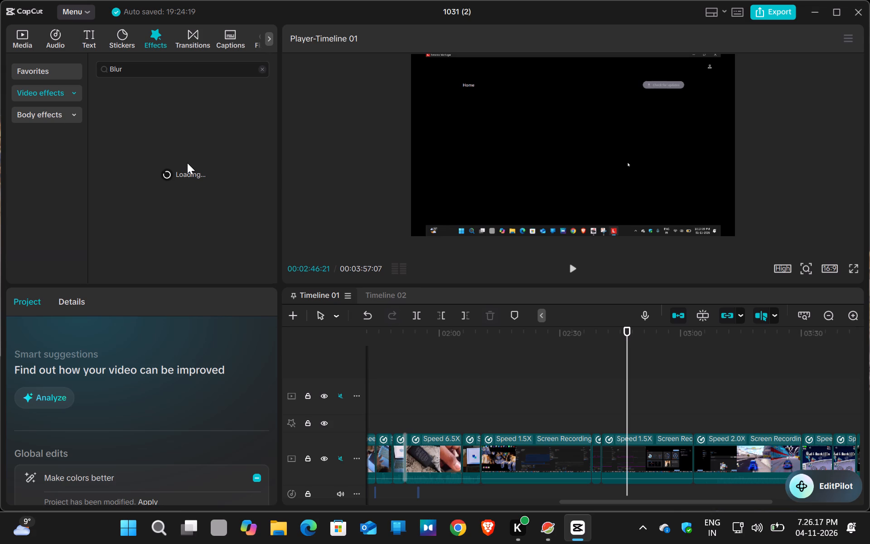
key("super+a")
key("super+a")
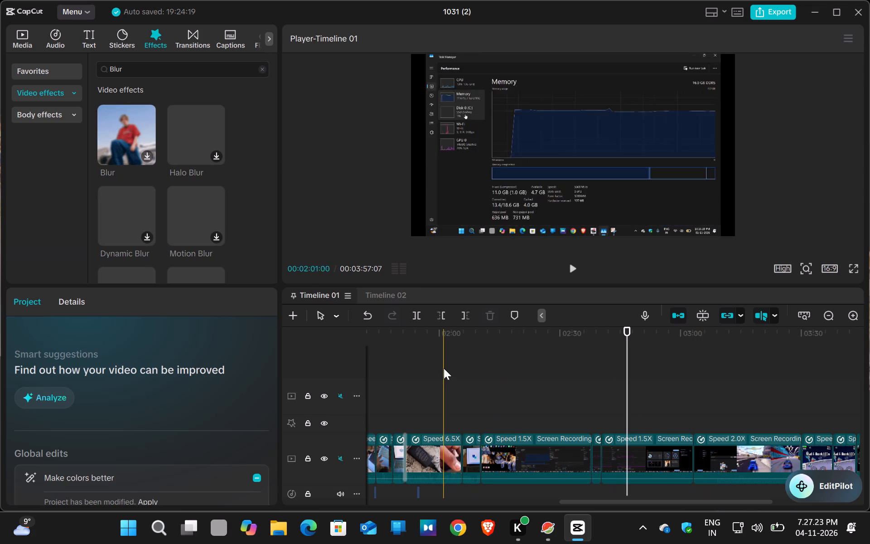
Browse the blur search results and download the effect named Blur.
scroll(223, 198, "up", 4)
scroll(223, 197, "down", 7)
scroll(223, 197, "up", 2)
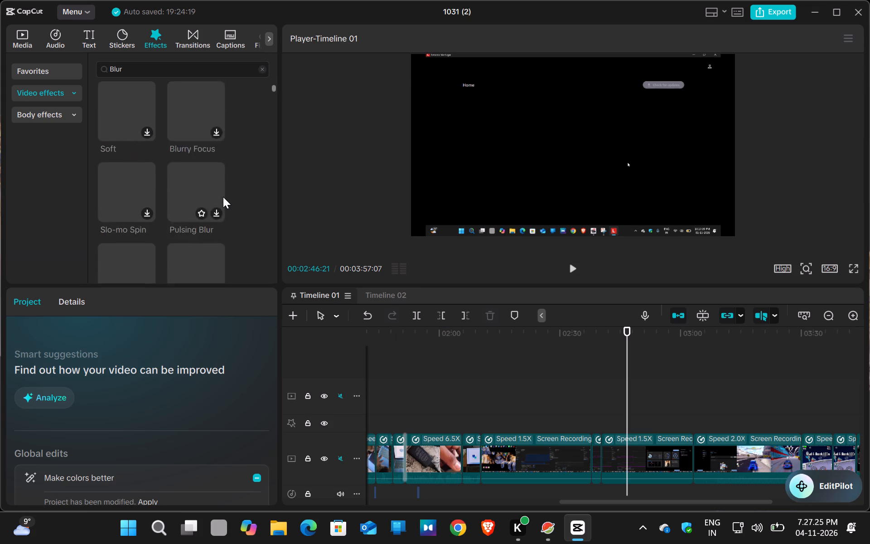
scroll(223, 197, "up", 12)
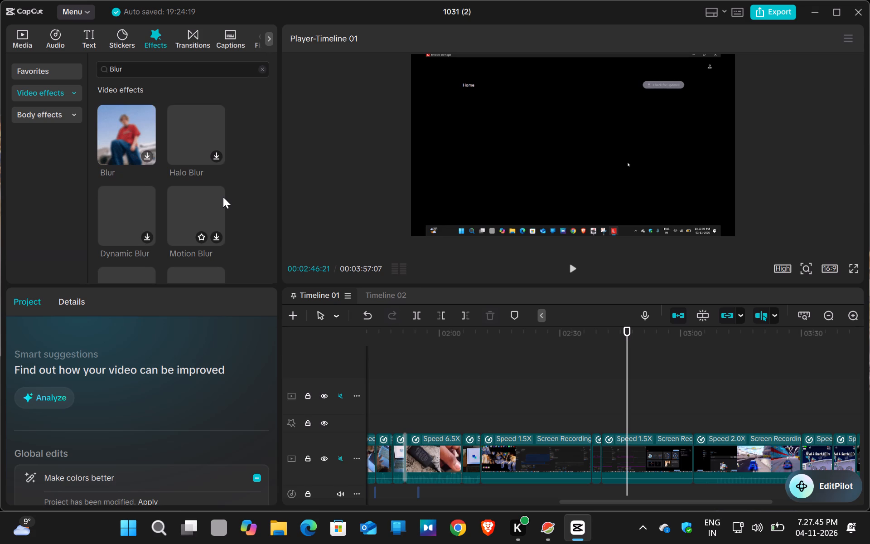
left_click(145, 154)
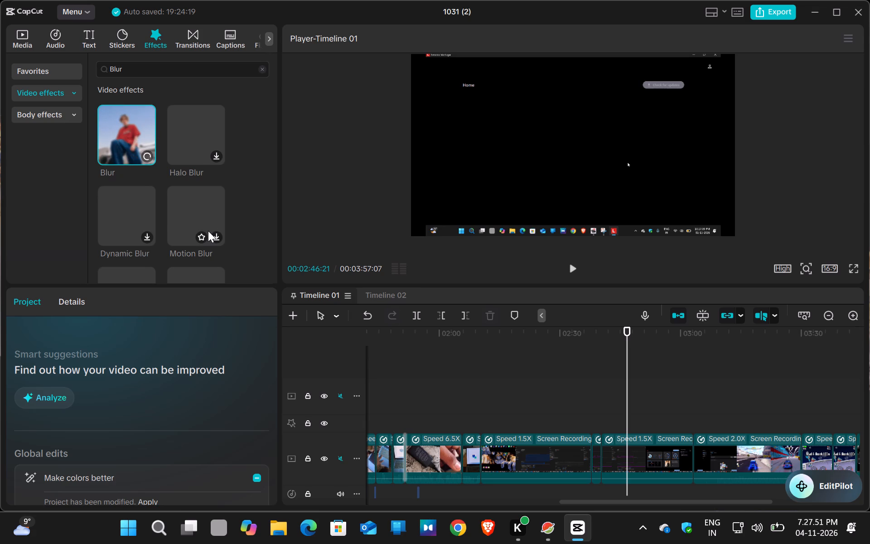
key("super+a")
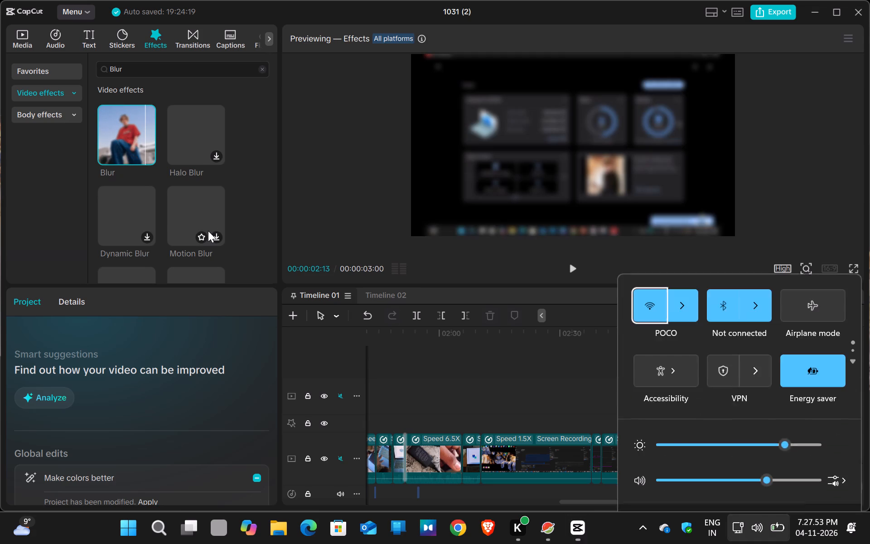
key("super+a")
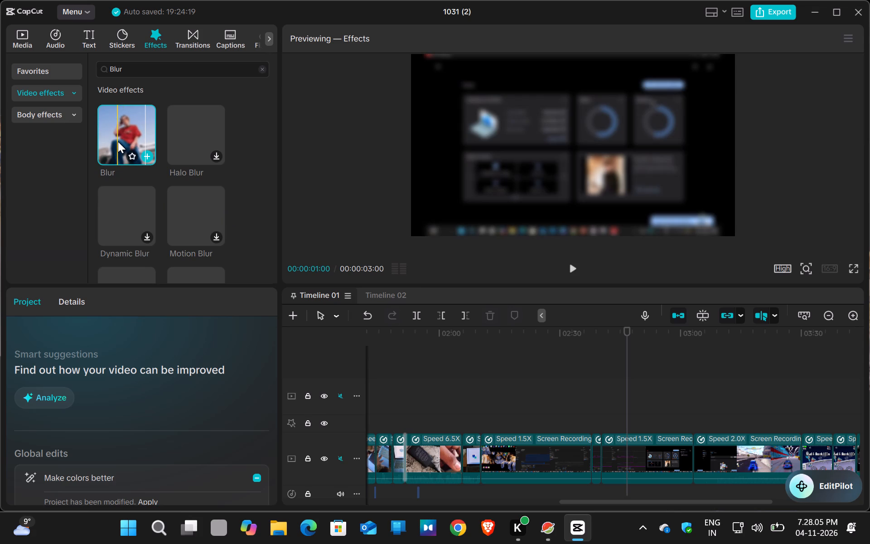
Look through the project's global edit options and the blur effect search results.
scroll(151, 369, "down", 5)
scroll(147, 391, "up", 3)
scroll(147, 389, "down", 2)
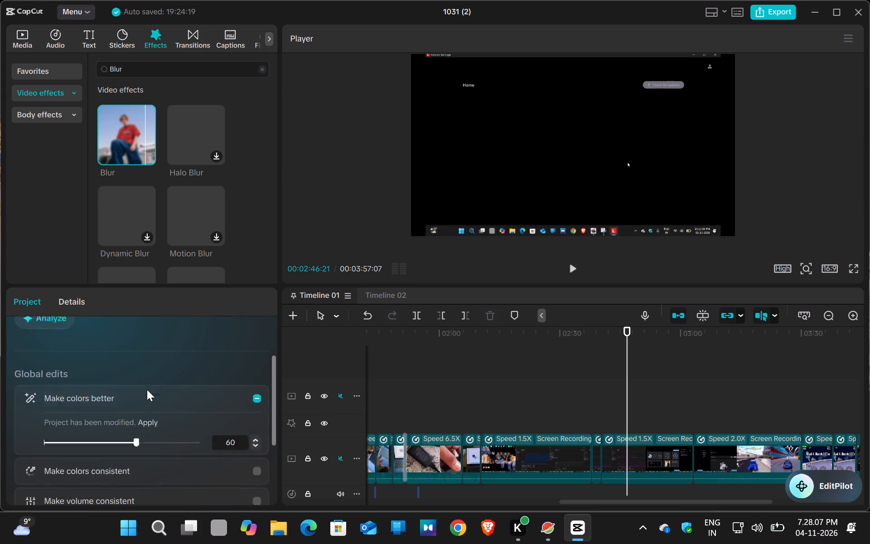
scroll(147, 389, "down", 3)
scroll(147, 380, "up", 5)
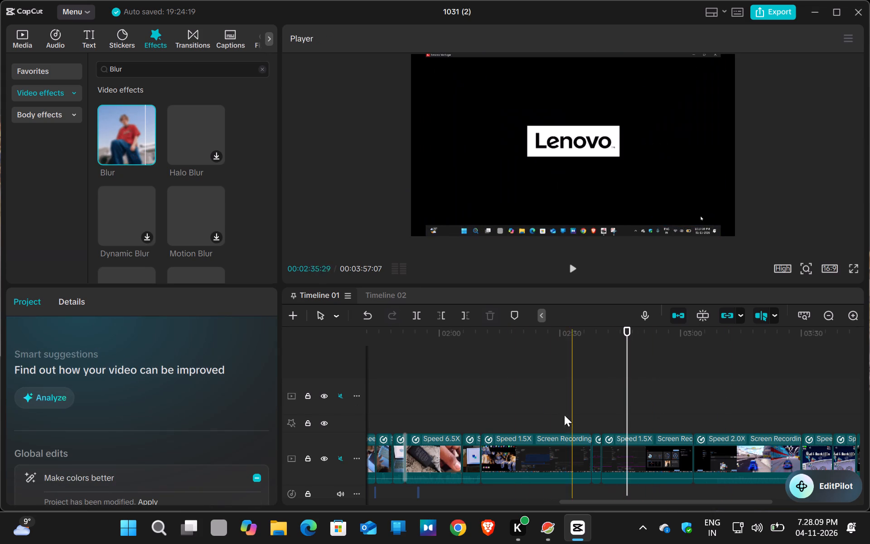
scroll(219, 340, "down", 4)
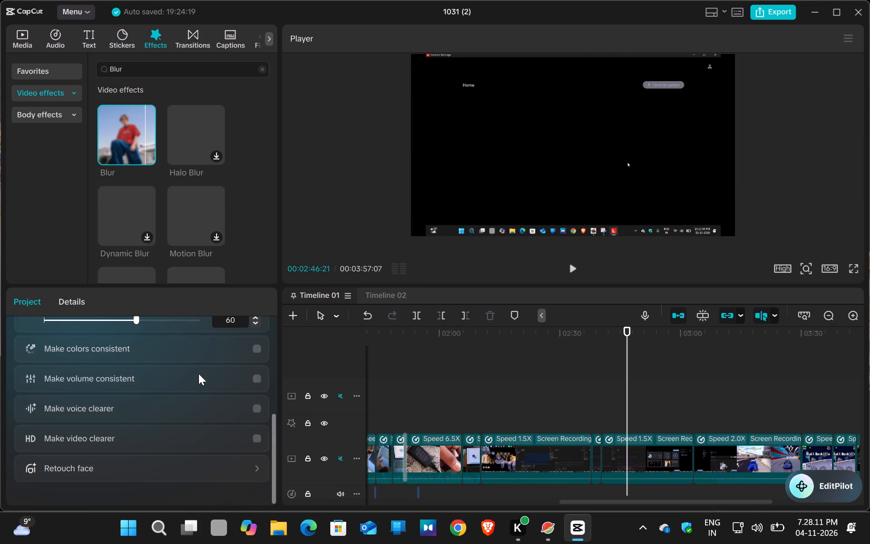
scroll(192, 374, "up", 7)
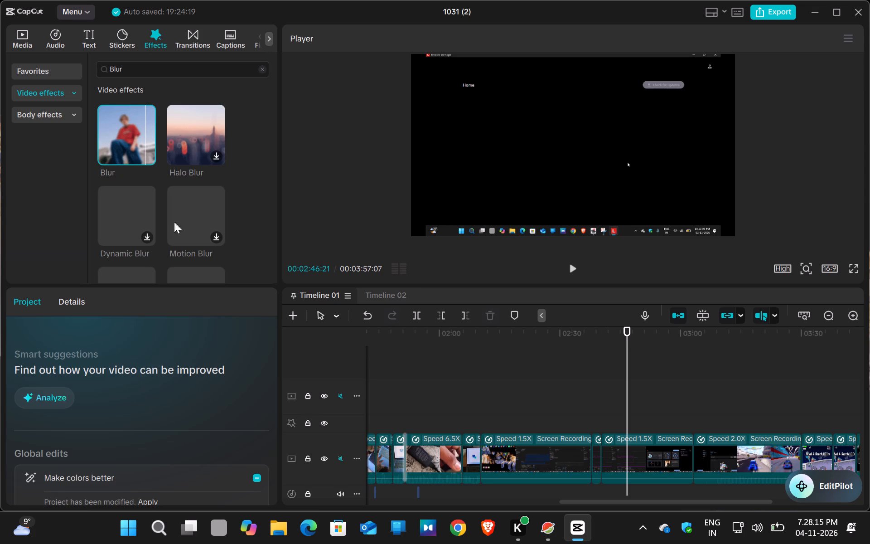
scroll(147, 189, "down", 5)
scroll(151, 190, "up", 7)
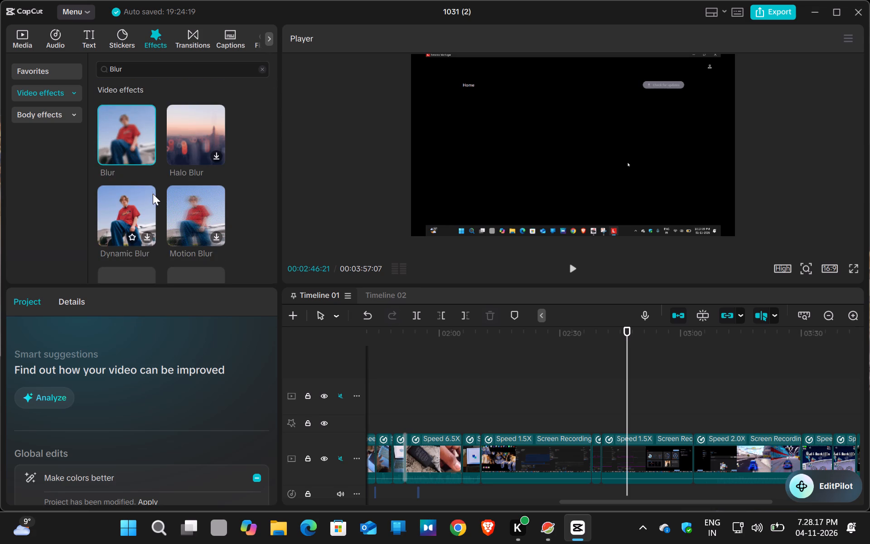
scroll(159, 209, "down", 5)
scroll(159, 210, "up", 5)
scroll(159, 210, "down", 4)
scroll(159, 210, "up", 5)
scroll(159, 210, "down", 1)
scroll(159, 210, "up", 3)
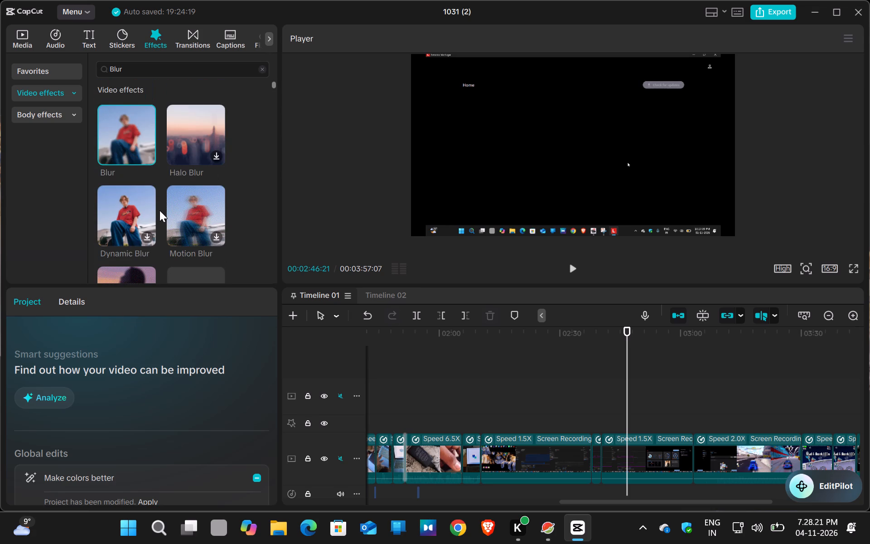
Add the Blur effect to the timeline at 00:02:46:21, over the Lenovo Vantage part.
left_click(150, 156)
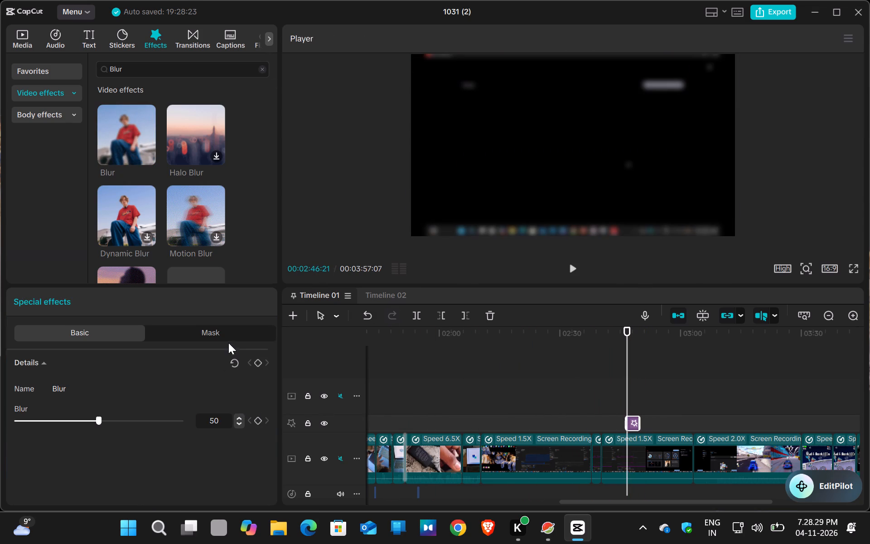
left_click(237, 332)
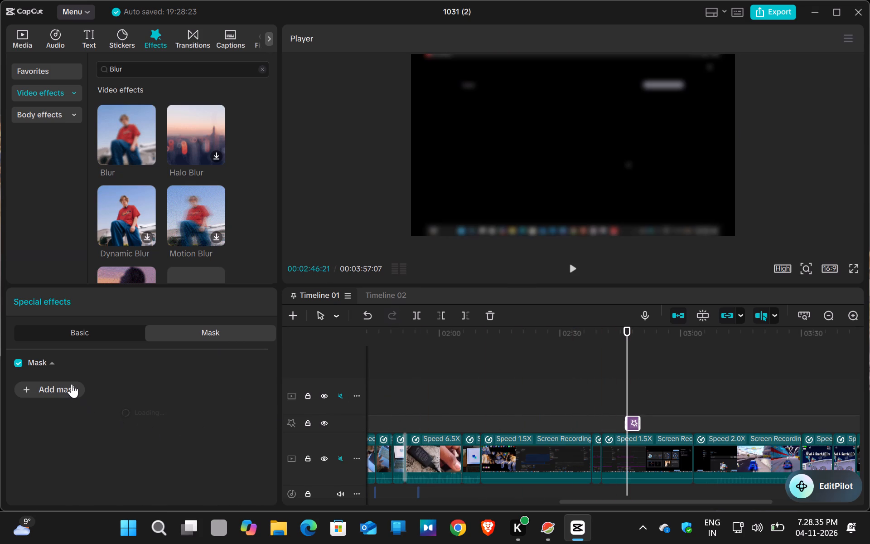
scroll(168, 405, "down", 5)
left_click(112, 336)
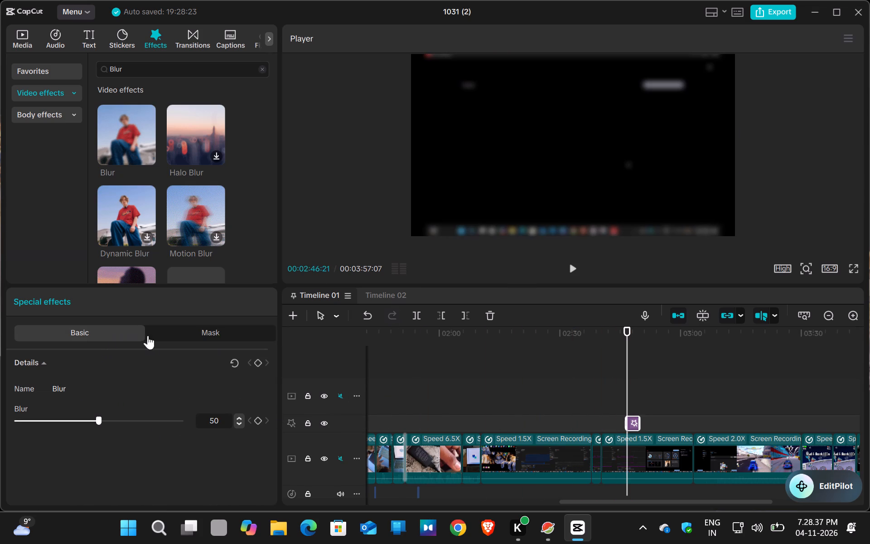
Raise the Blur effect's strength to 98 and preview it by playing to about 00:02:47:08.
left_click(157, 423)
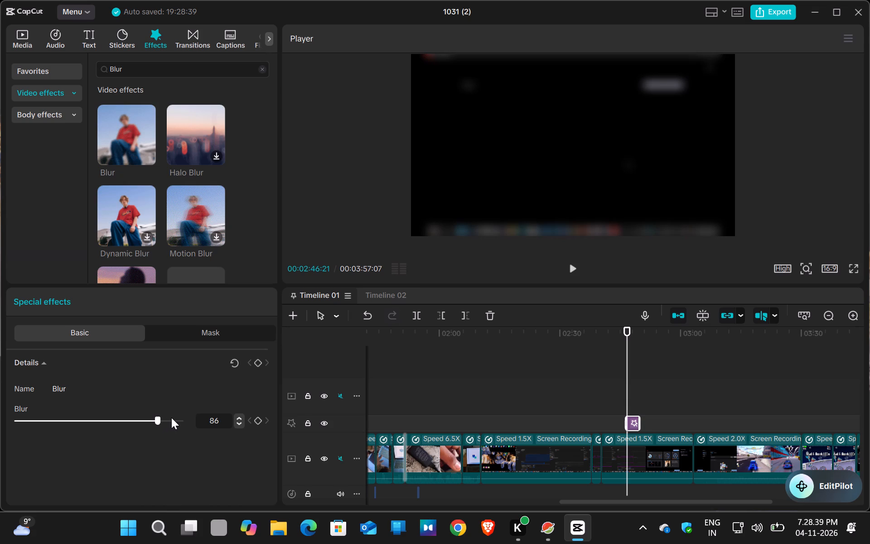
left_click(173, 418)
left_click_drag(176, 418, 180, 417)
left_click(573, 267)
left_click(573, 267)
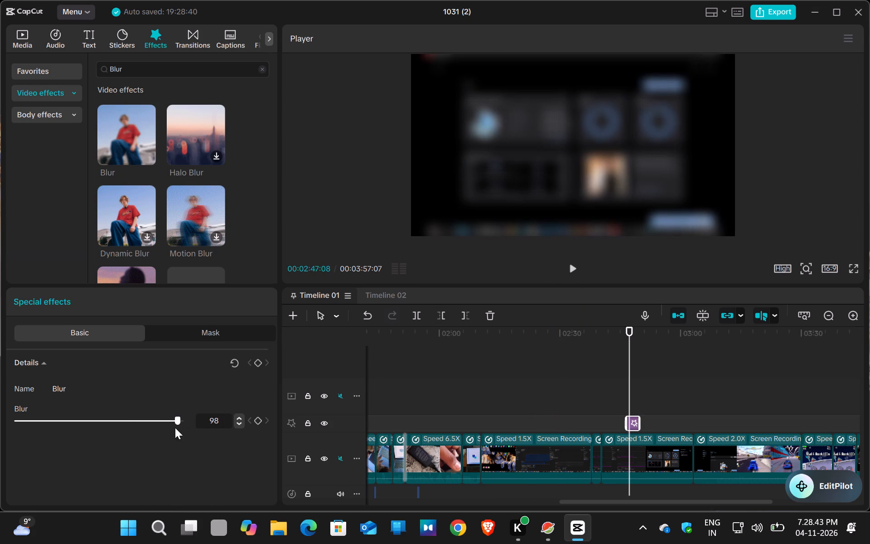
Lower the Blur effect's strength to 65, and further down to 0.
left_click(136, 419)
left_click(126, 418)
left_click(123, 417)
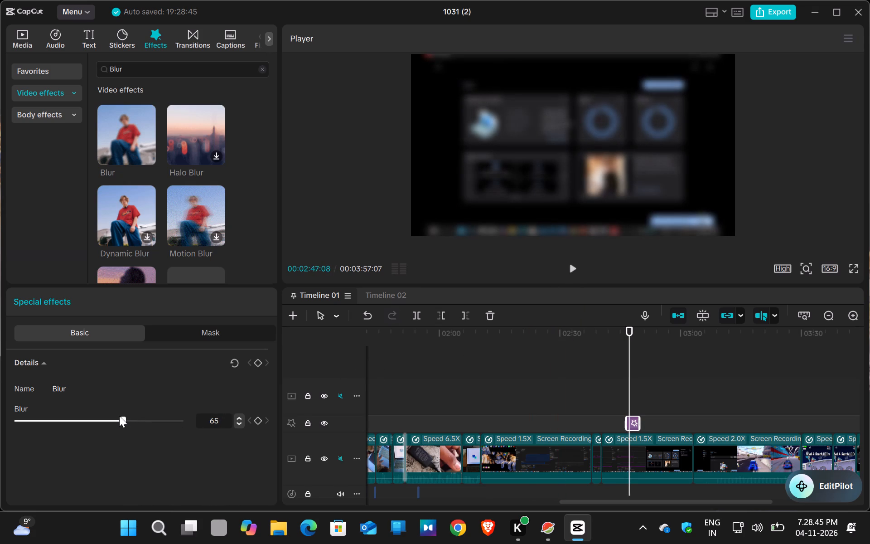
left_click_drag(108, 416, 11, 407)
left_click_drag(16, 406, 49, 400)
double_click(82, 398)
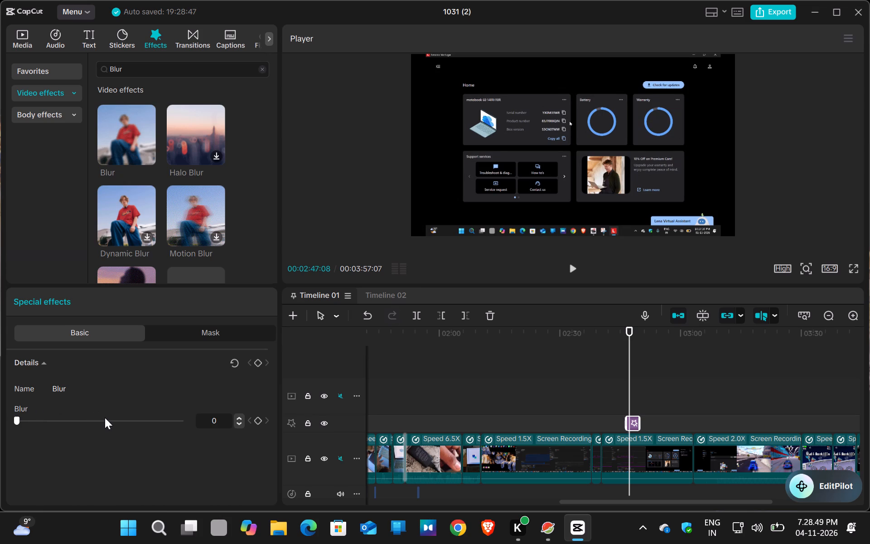
Set the Blur effect's strength to 67.
left_click(105, 418)
left_click(119, 423)
left_click(126, 423)
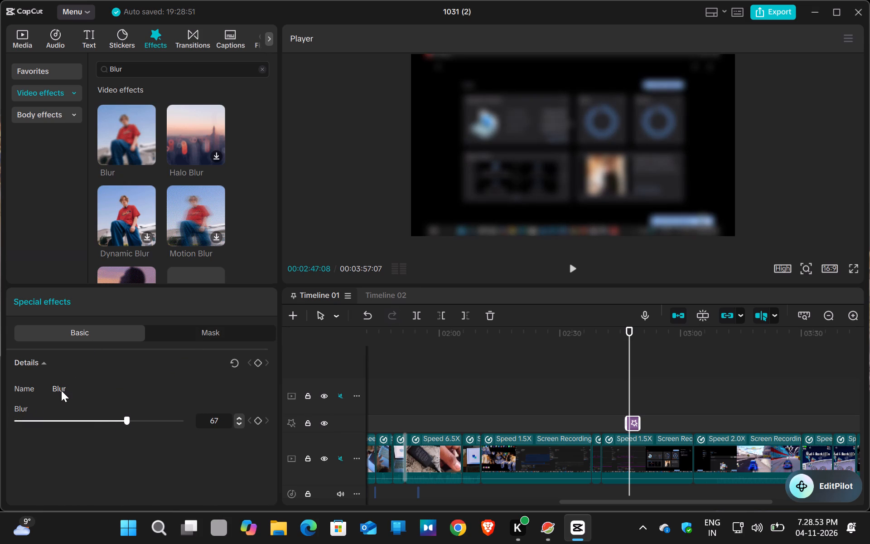
left_click(40, 361)
left_click(40, 361)
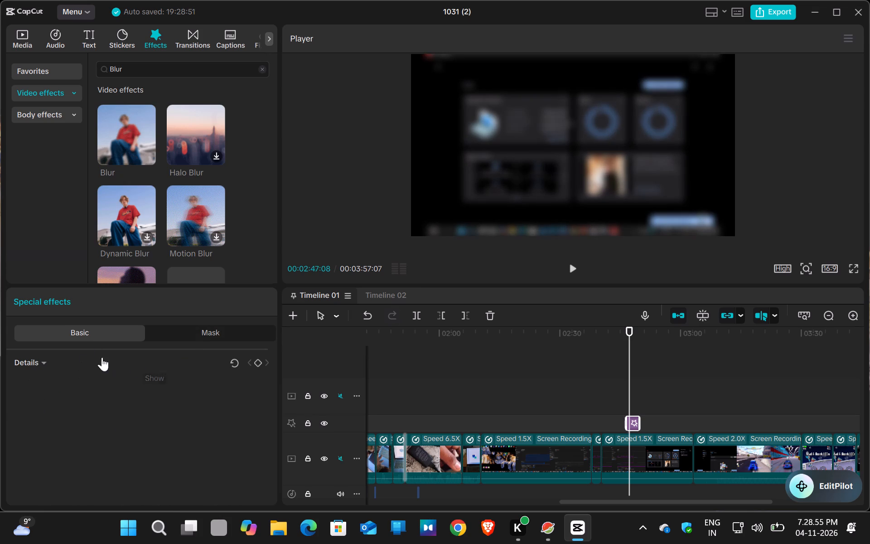
left_click(43, 363)
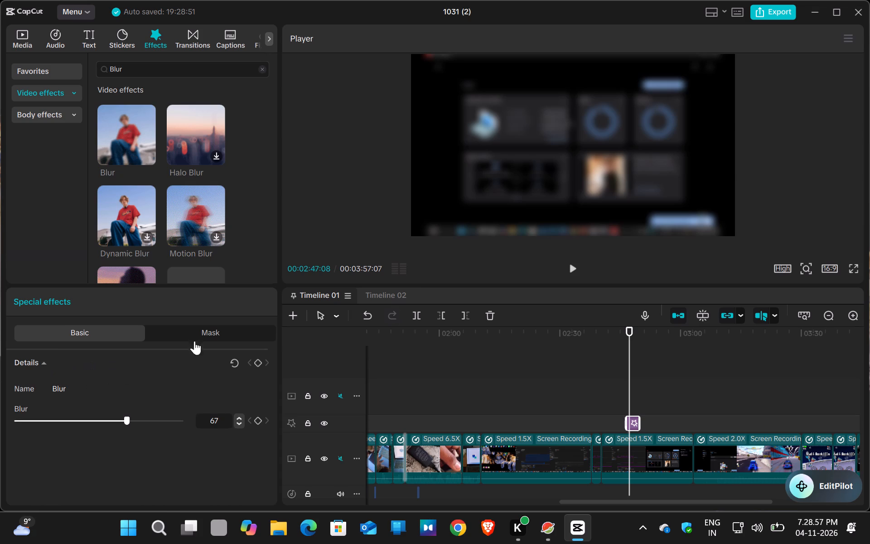
Add rectangle masks to the Blur effect.
left_click(202, 335)
scroll(90, 401, "down", 2)
scroll(86, 405, "up", 2)
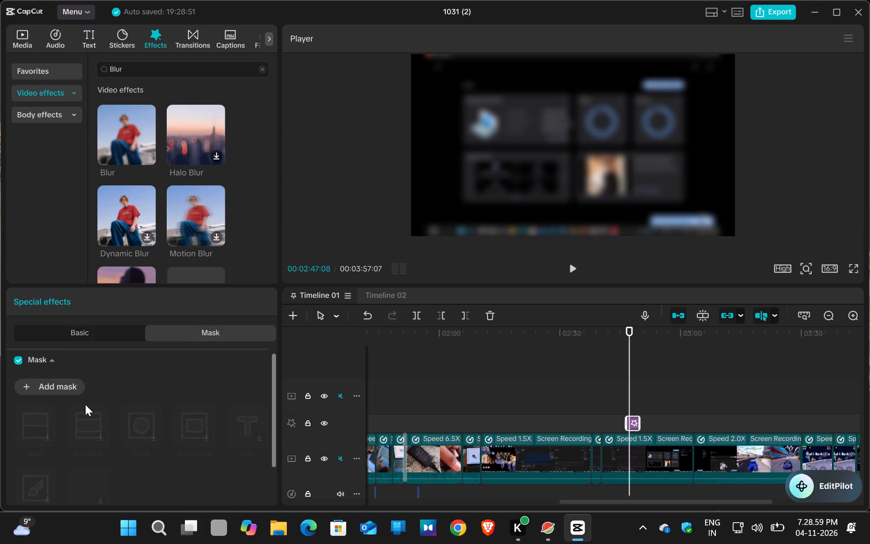
left_click(53, 389)
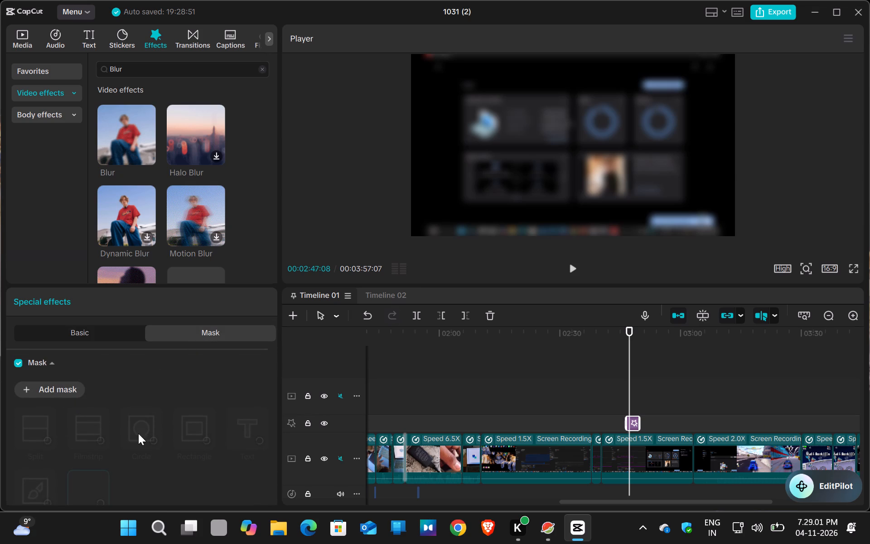
scroll(160, 418, "down", 3)
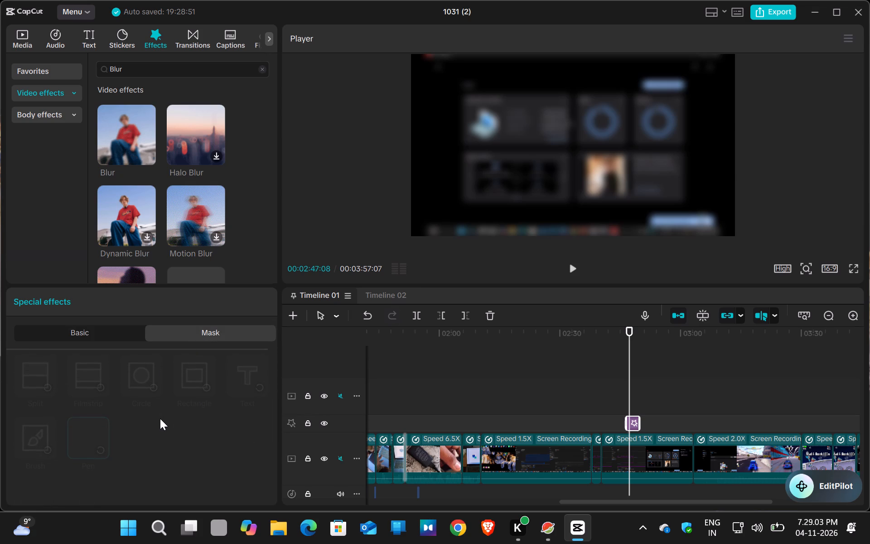
scroll(160, 418, "up", 1)
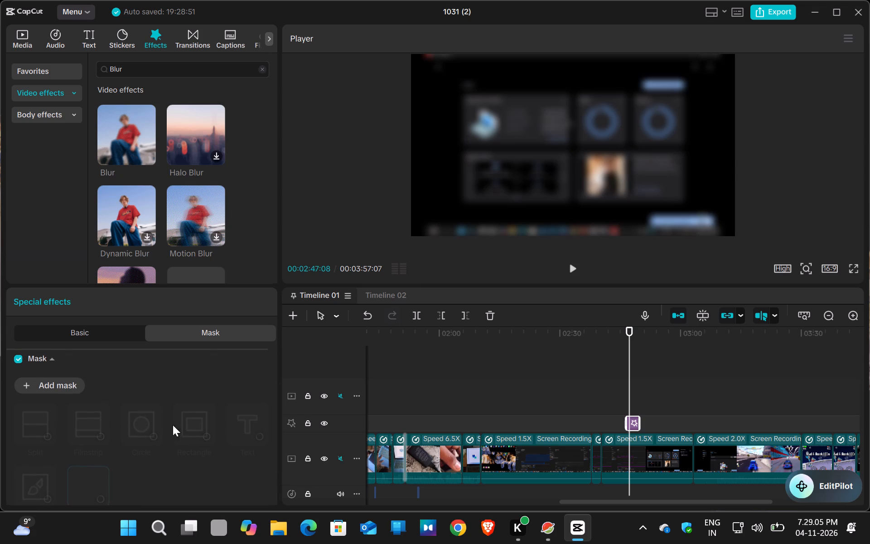
scroll(129, 421, "down", 2)
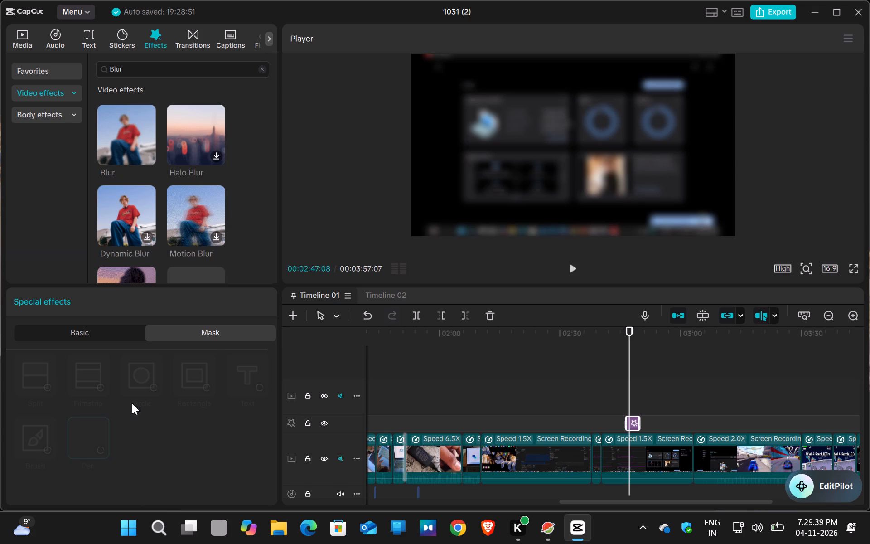
scroll(202, 488, "up", 5)
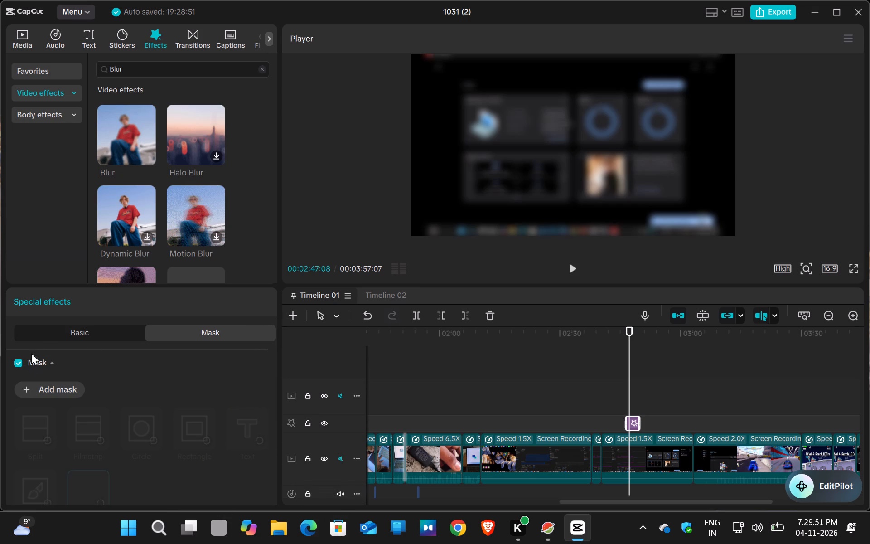
left_click(60, 299)
left_click(103, 330)
double_click(165, 326)
scroll(96, 426, "up", 3)
scroll(94, 427, "down", 3)
scroll(30, 378, "up", 3)
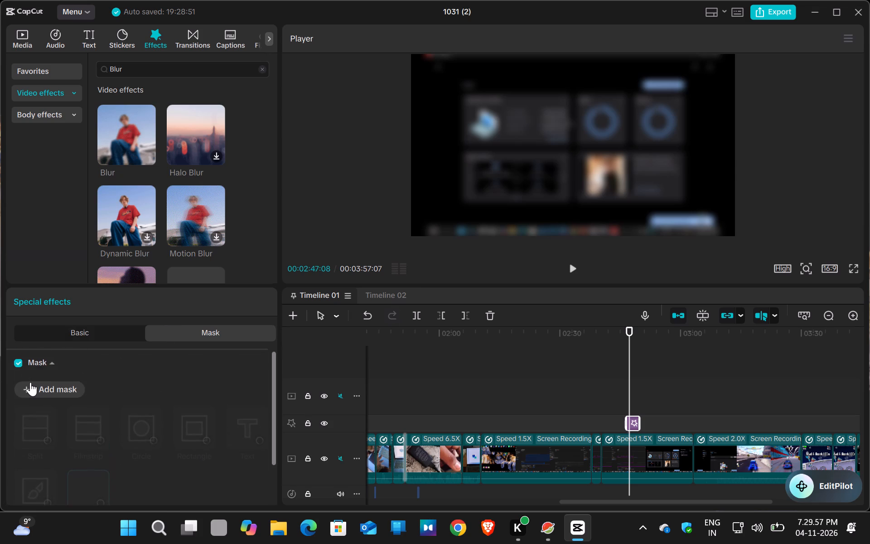
left_click(73, 388)
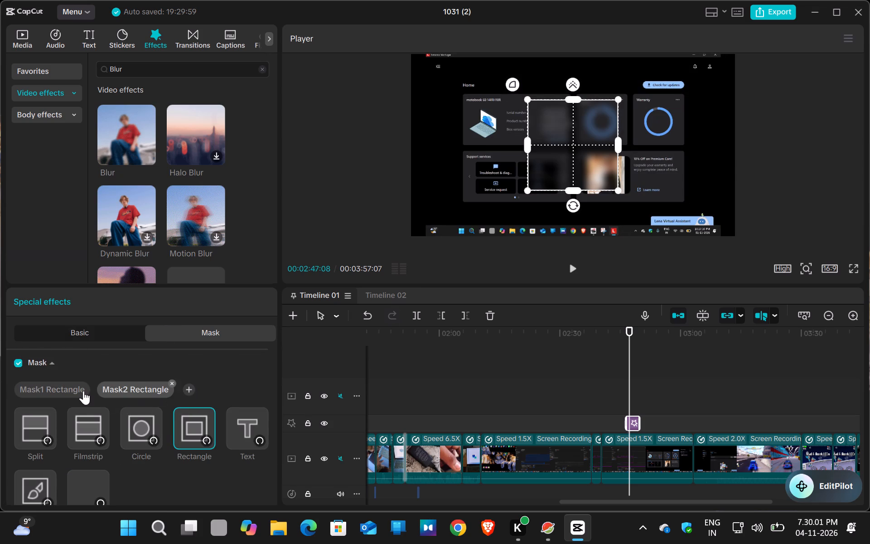
Remove the duplicate second rectangle mask from the Blur effect.
left_click(73, 391)
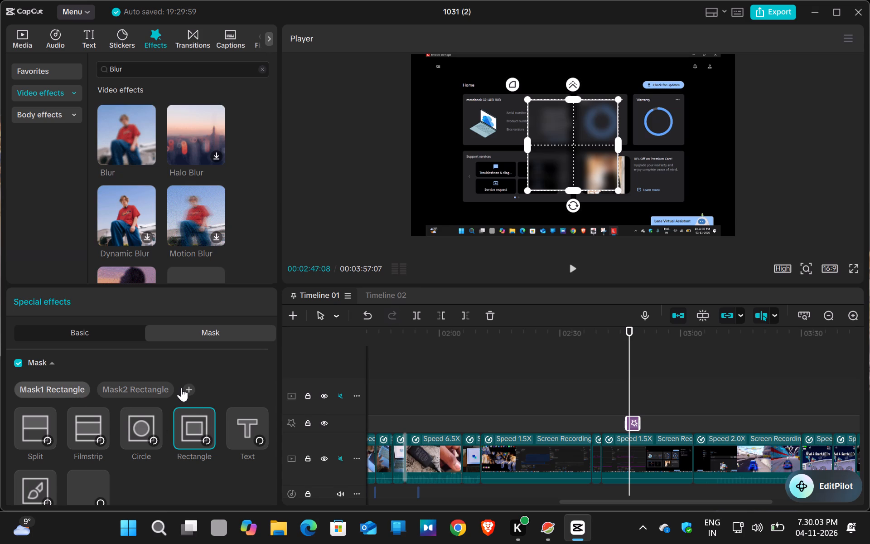
left_click(165, 390)
left_click(170, 382)
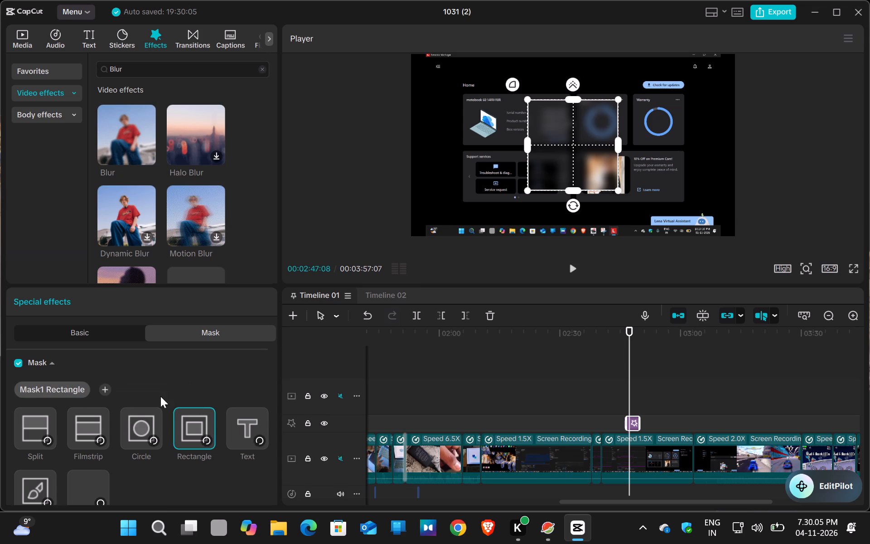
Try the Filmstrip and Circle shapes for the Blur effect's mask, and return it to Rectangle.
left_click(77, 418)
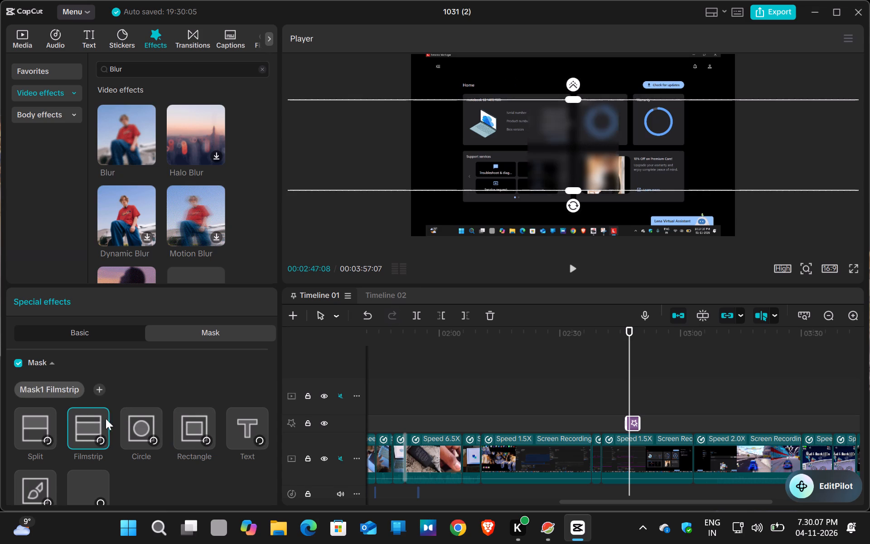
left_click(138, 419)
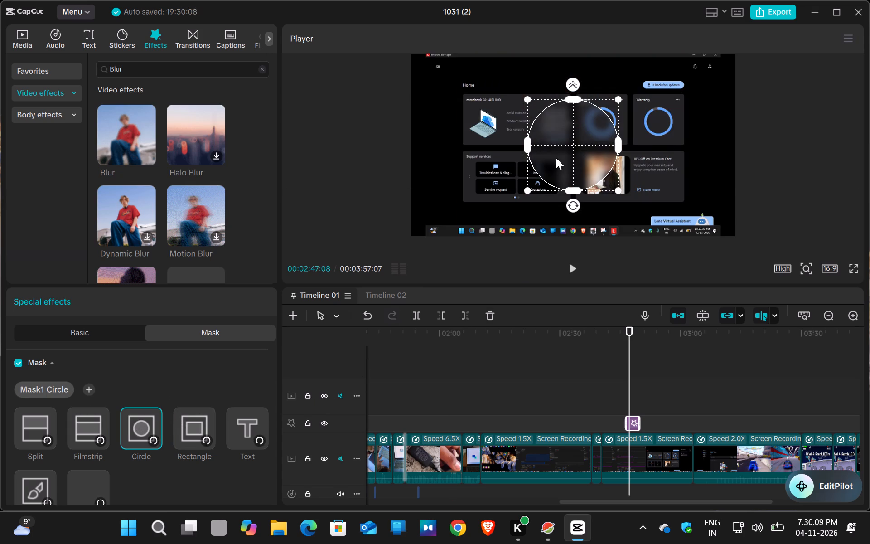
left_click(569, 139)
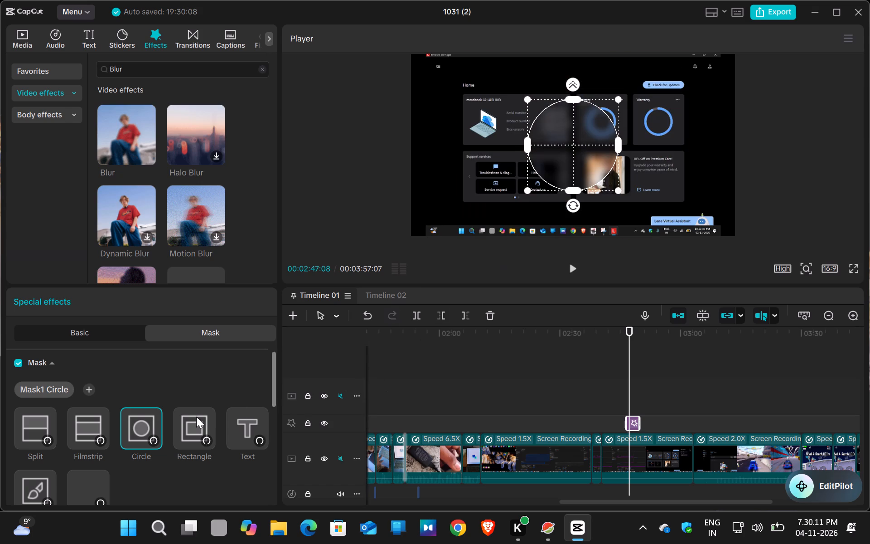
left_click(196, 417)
Move the rectangle mask from the frame's centre onto the notebook card at the upper left of the home page.
double_click(555, 139)
left_click(549, 133)
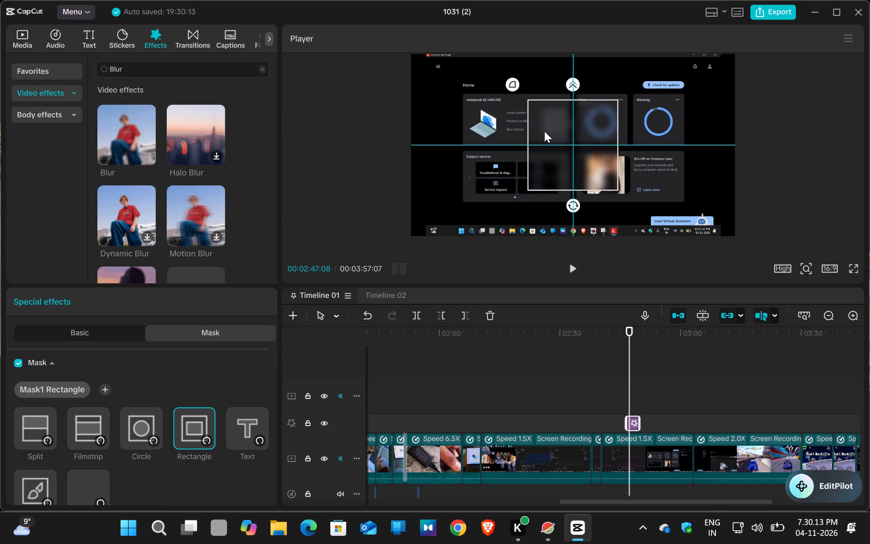
left_click_drag(540, 130, 491, 108)
left_click_drag(490, 107, 484, 106)
left_click(477, 102)
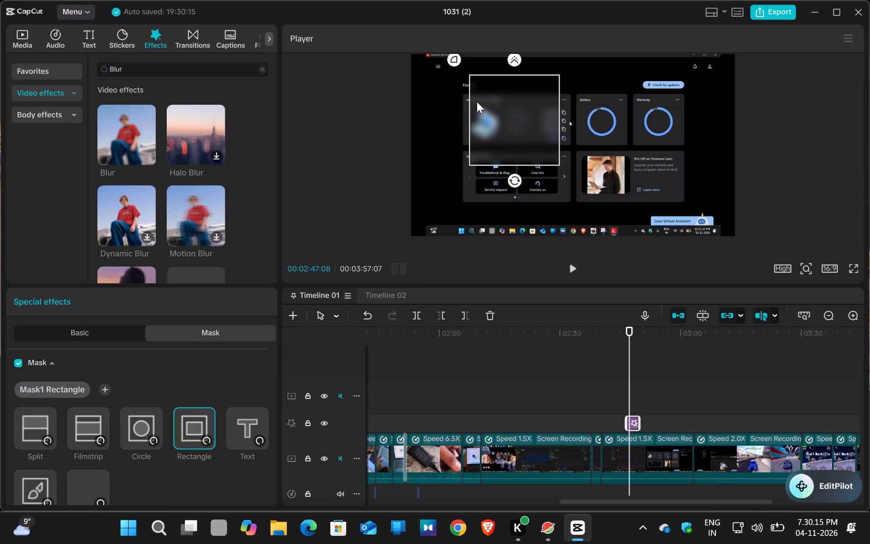
left_click_drag(506, 125, 488, 114)
left_click(488, 114)
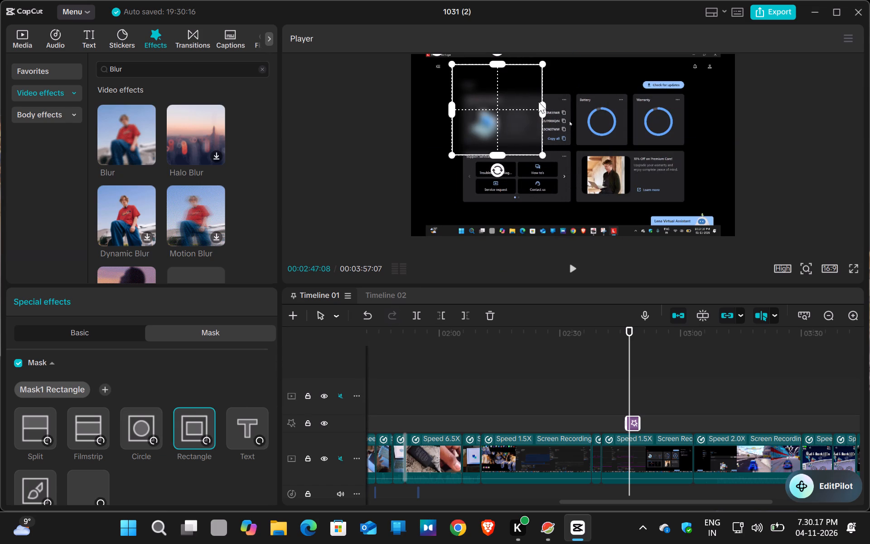
Shorten the rectangle mask from its top edge and fit it over the notebook card's serial, product and BIOS number rows.
left_click_drag(496, 63, 496, 80)
left_click(496, 80)
left_click_drag(499, 107, 512, 108)
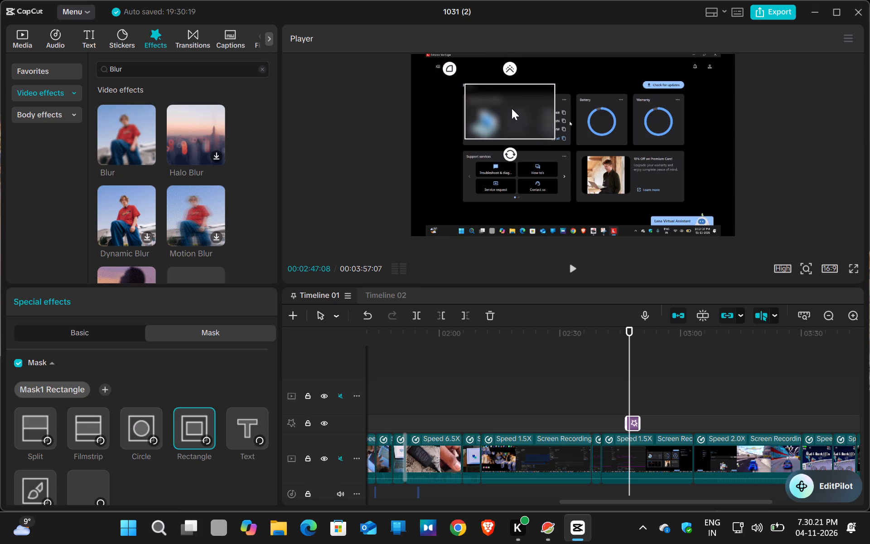
left_click_drag(512, 108, 534, 115)
left_click_drag(536, 90, 536, 97)
triple_click(536, 97)
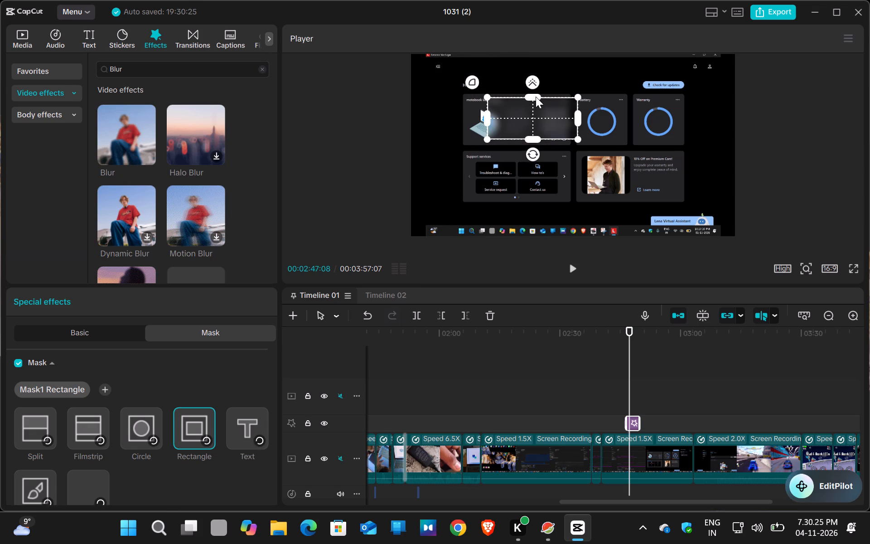
left_click_drag(536, 111, 536, 116)
double_click(536, 116)
triple_click(531, 114)
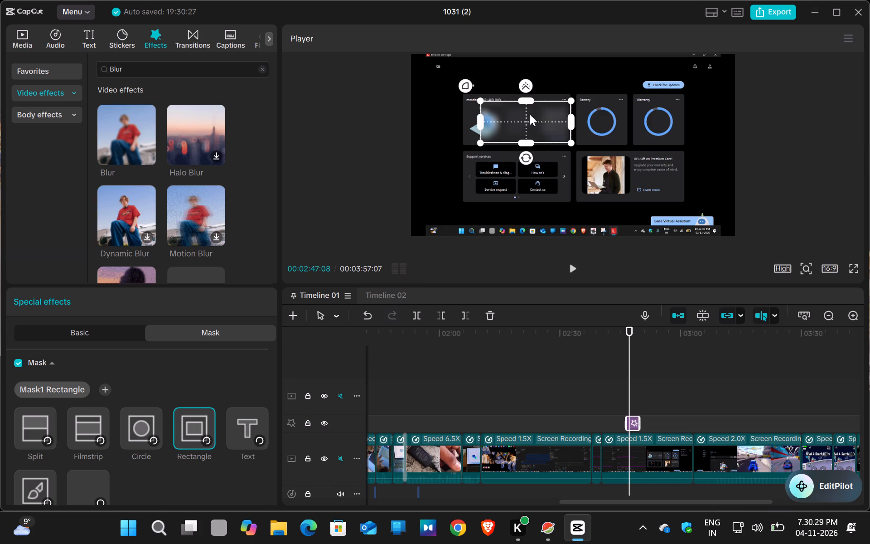
Set the Blur effect's strength to 52.
left_click(120, 326)
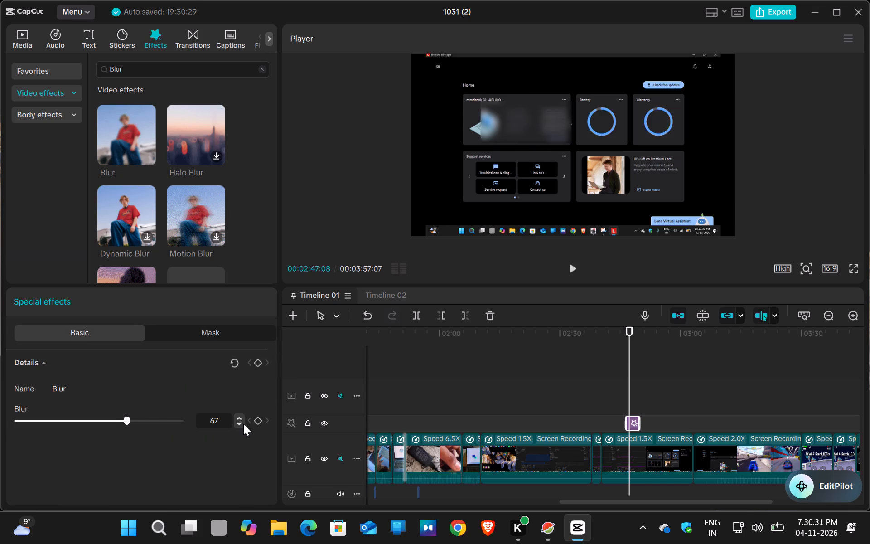
left_click(237, 423)
double_click(237, 423)
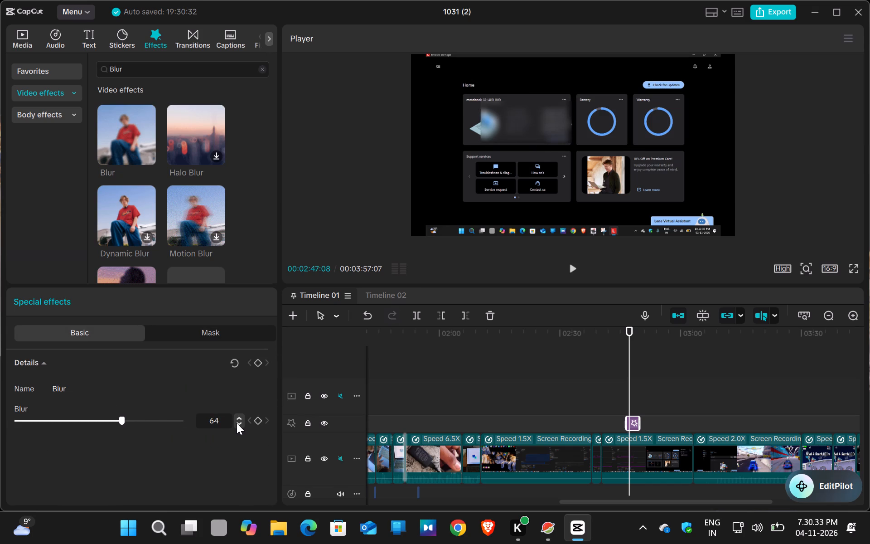
left_click(238, 422)
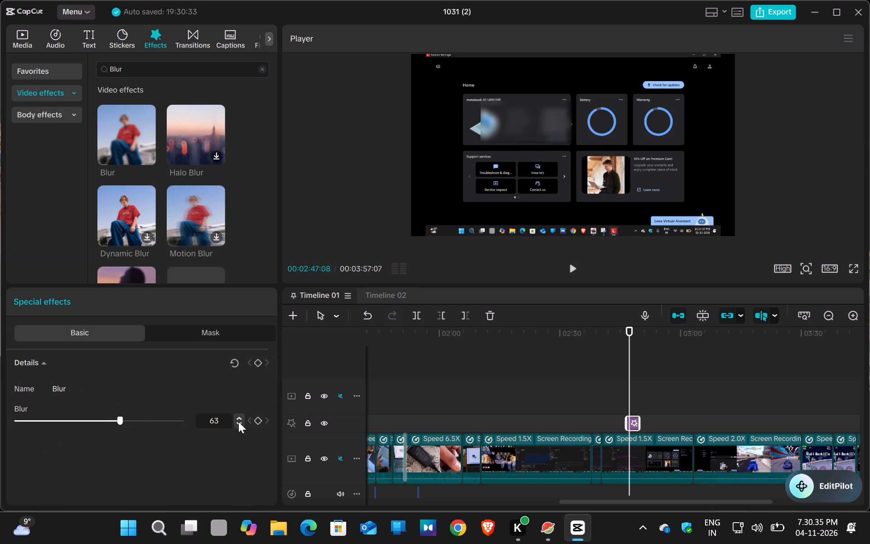
left_click(238, 422)
triple_click(238, 422)
triple_click(238, 422)
triple_click(238, 422)
left_click(91, 419)
left_click(102, 417)
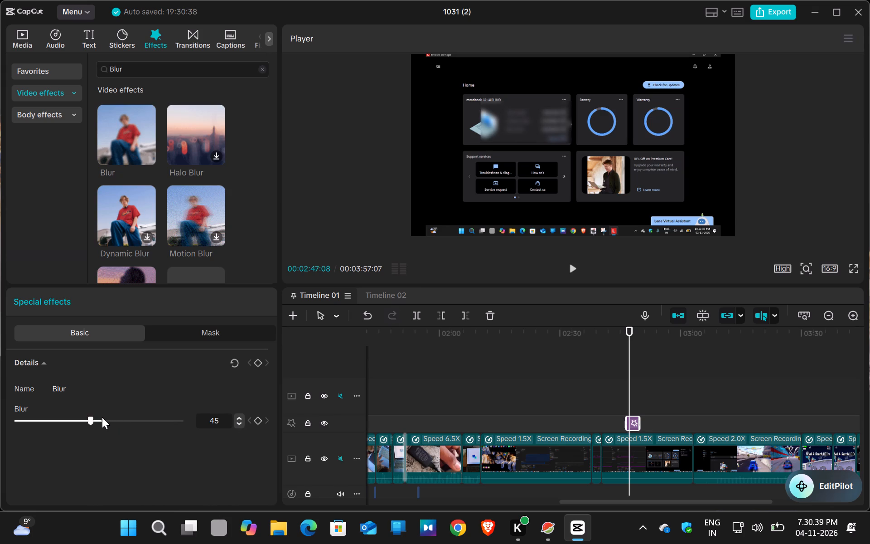
Preview the masked blur by playing the recording from 00:02:47:08 until the Device settings page.
left_click(599, 347)
left_click(565, 265)
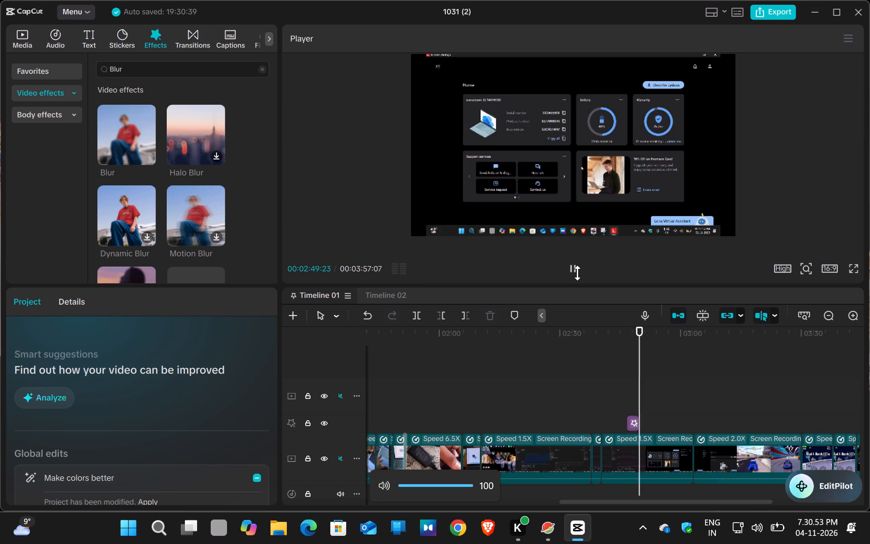
left_click(577, 273)
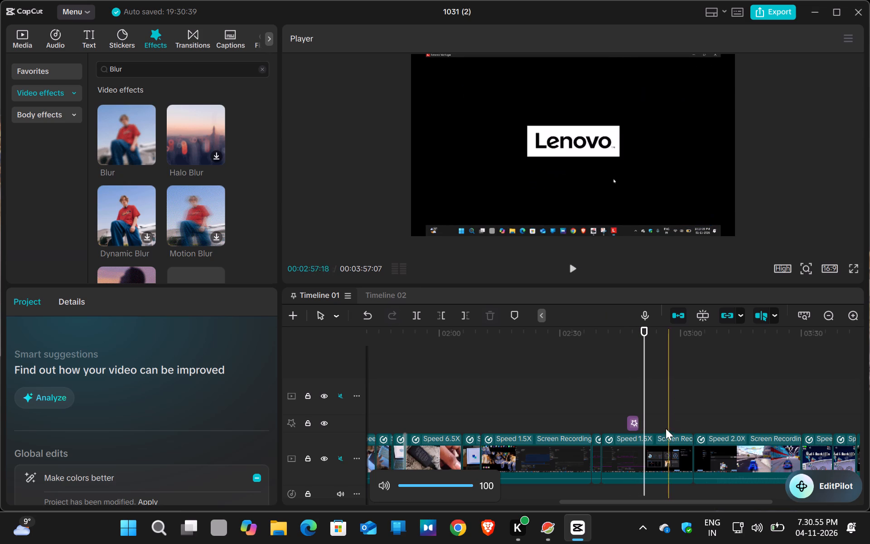
triple_click(571, 267)
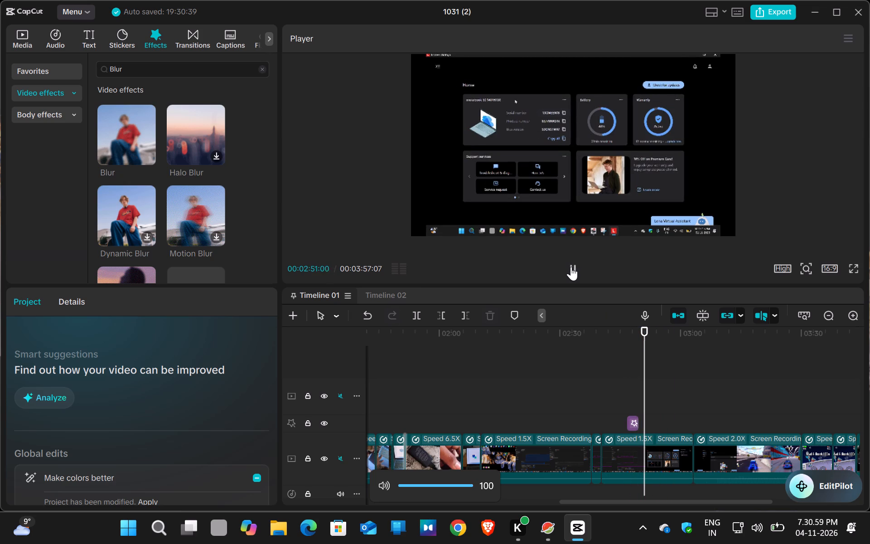
double_click(571, 267)
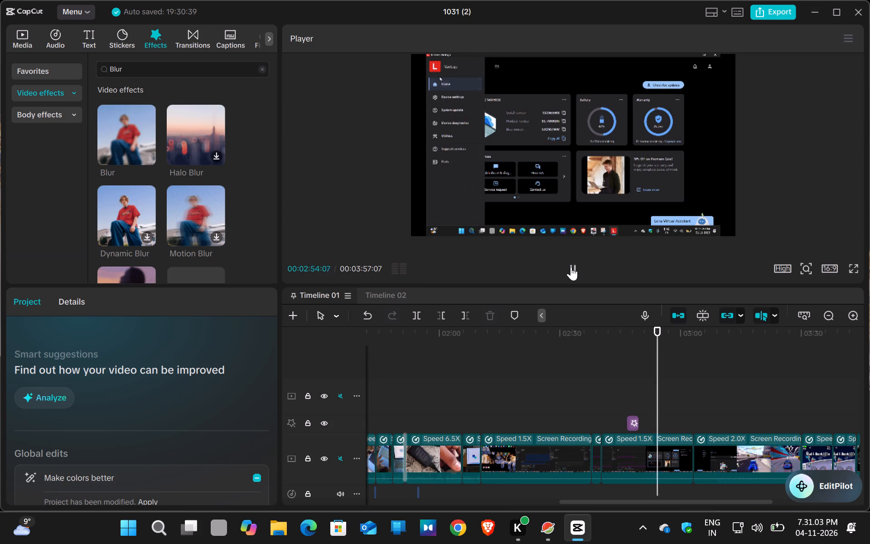
left_click(571, 267)
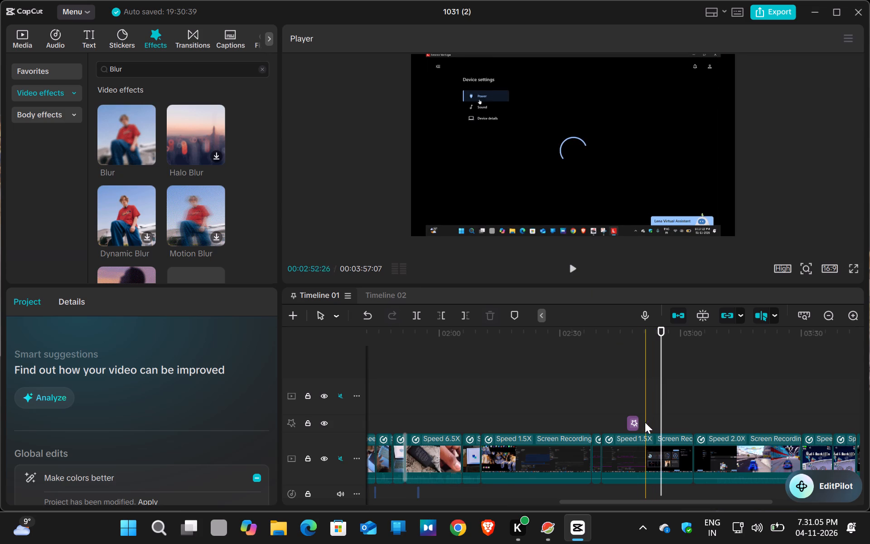
Examine the recording around 00:02:53 to 00:02:56 to locate where the Lenovo Vantage home page gives way to Device settings.
left_click(633, 422)
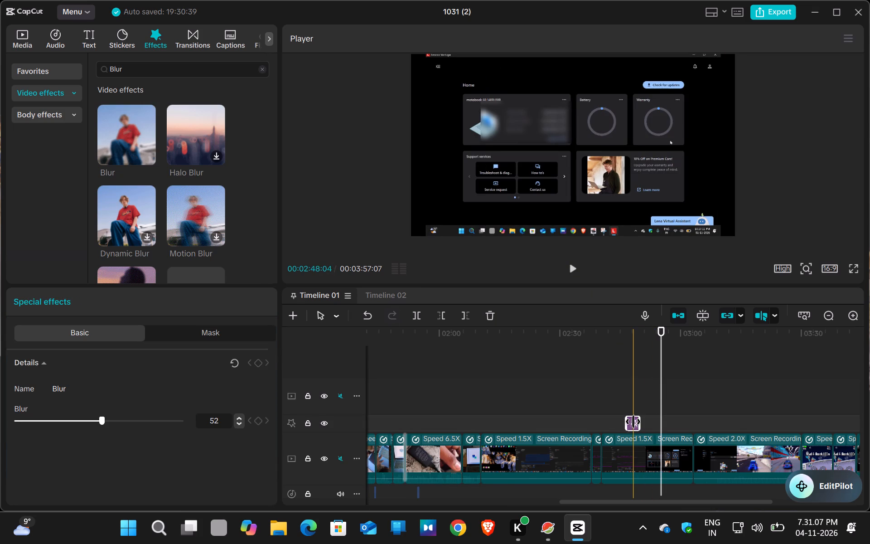
key("Up")
key("Down")
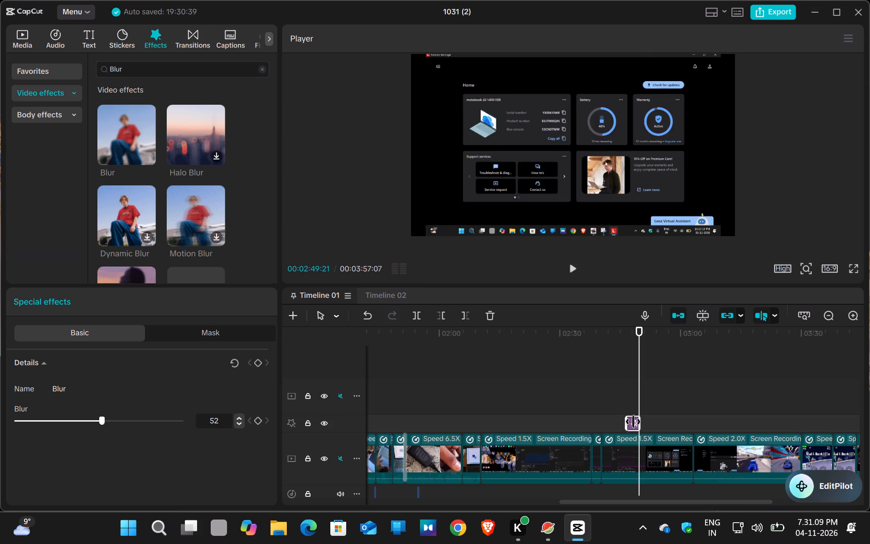
left_click(667, 396)
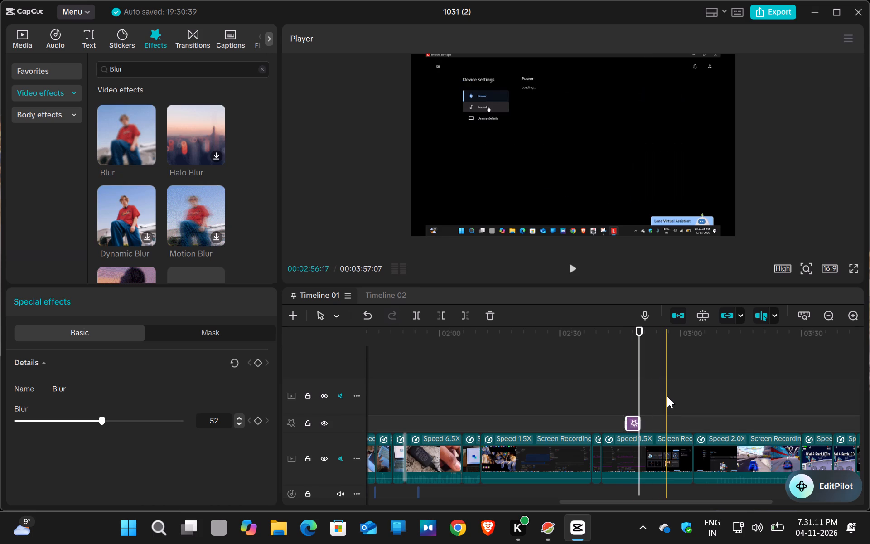
double_click(660, 341)
double_click(568, 270)
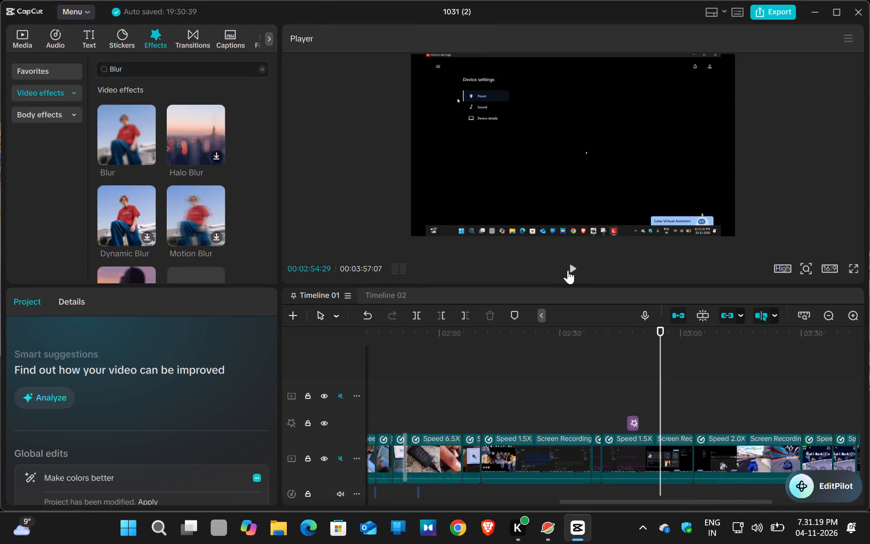
left_click(568, 270)
left_click(568, 270)
left_click(576, 269)
left_click(576, 269)
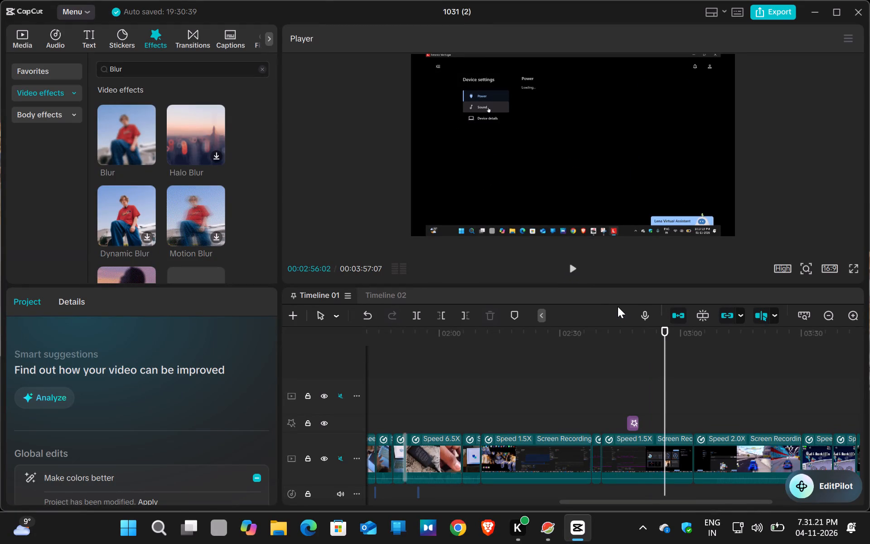
left_click(653, 328)
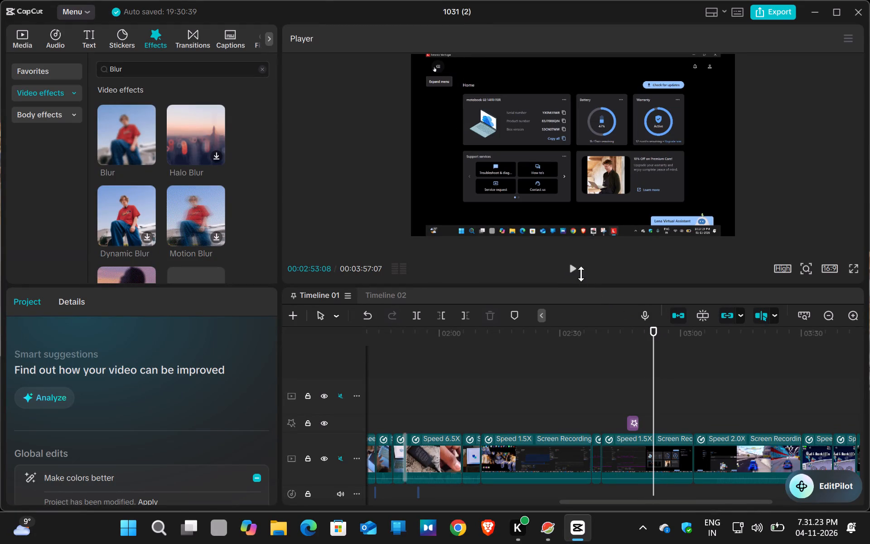
left_click(570, 267)
double_click(571, 267)
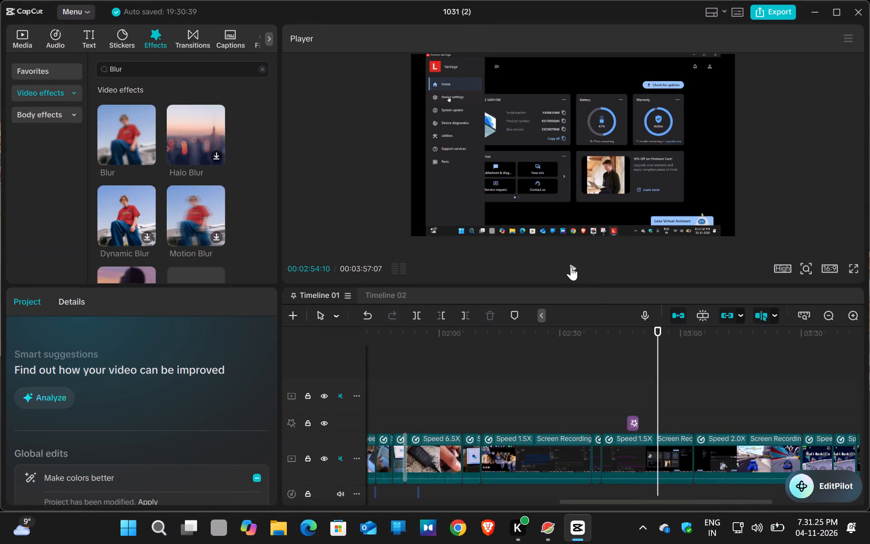
double_click(571, 267)
left_click(572, 268)
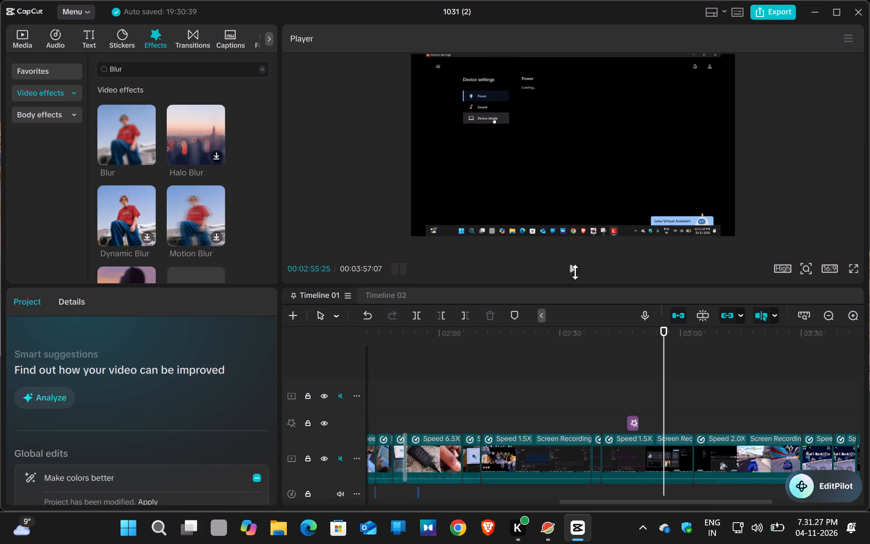
Extend the end of the Blur effect to about 00:02:56, at the change to the Device settings page.
left_click(635, 425)
left_click_drag(639, 424, 657, 424)
double_click(657, 424)
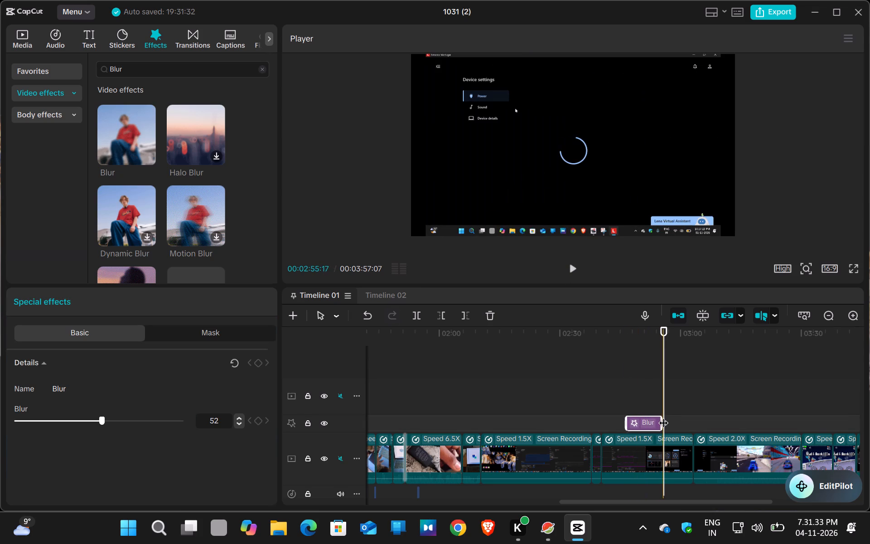
left_click(662, 419)
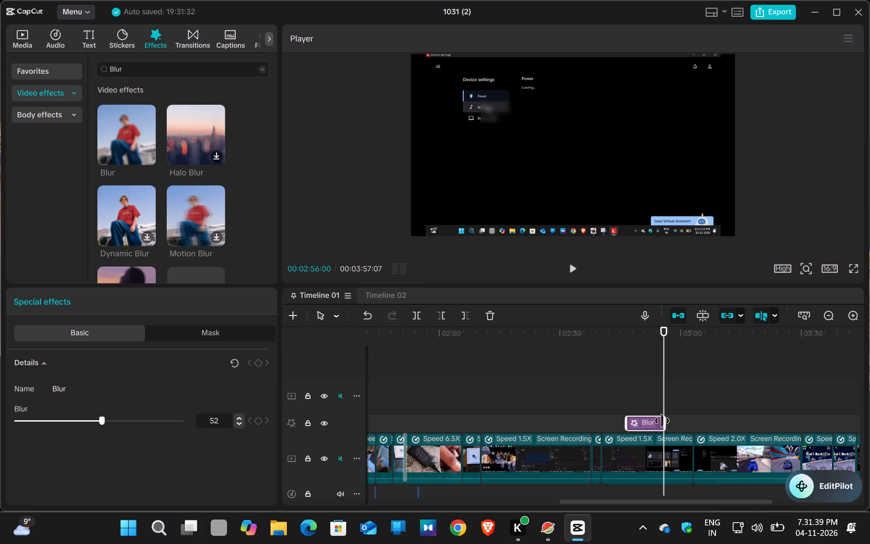
Preview the extended blur by playing the recording from 00:02:42:06 until past the end of the Blur effect.
left_click(609, 364)
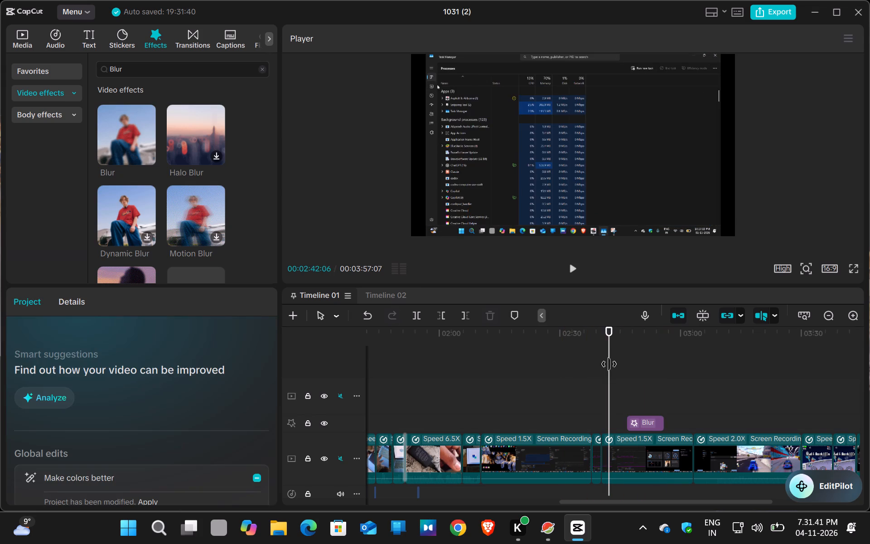
left_click(575, 264)
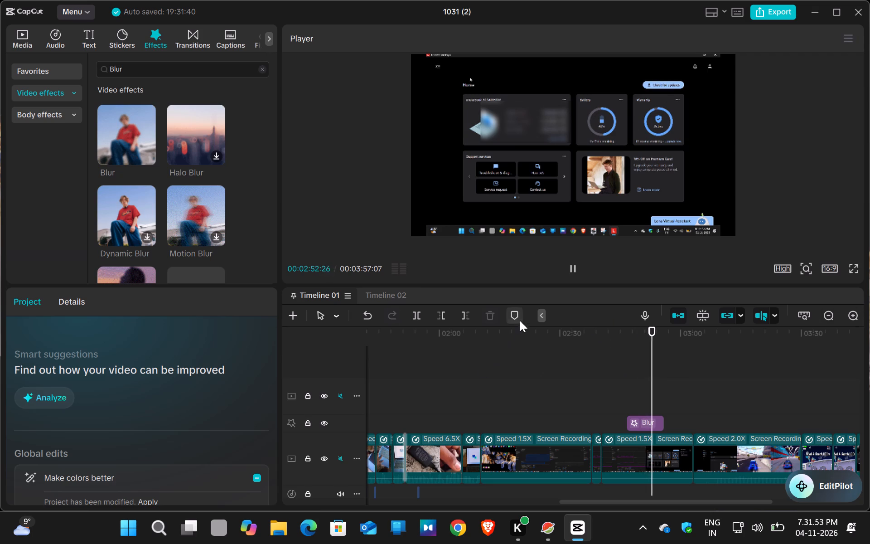
scroll(583, 378, "down", 1)
scroll(553, 374, "up", 3)
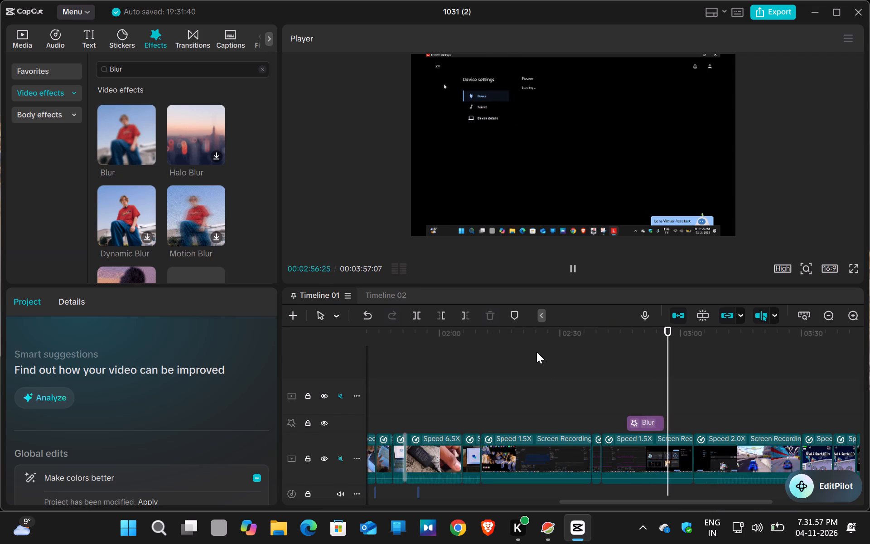
left_click(570, 268)
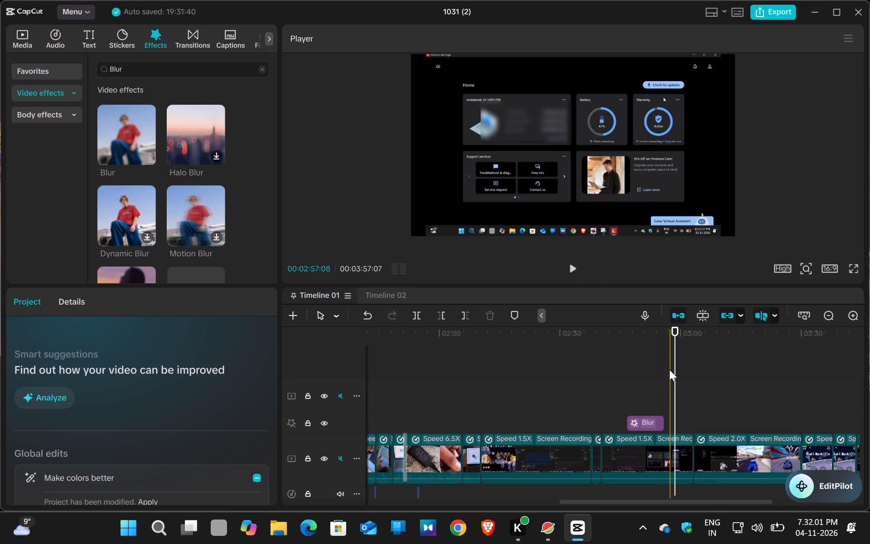
Copy the masked Blur effect on the timeline.
left_click(653, 423)
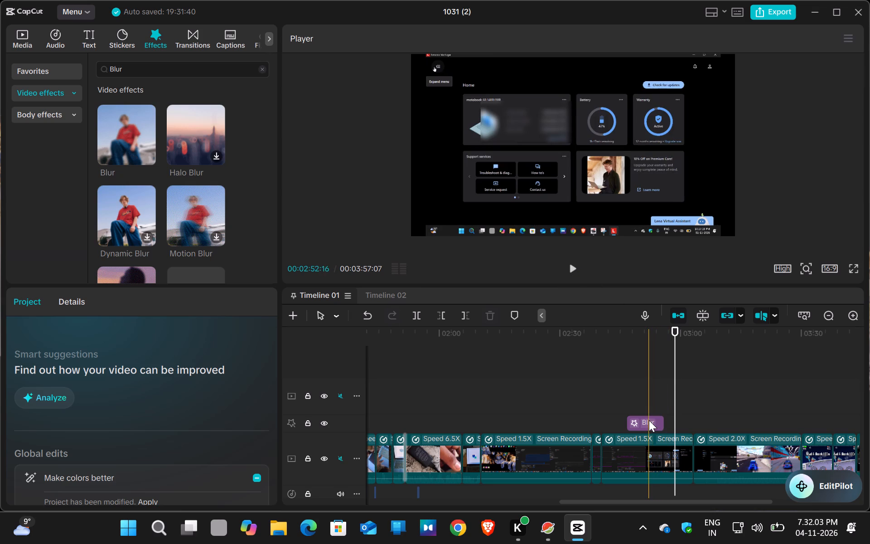
left_click(649, 420)
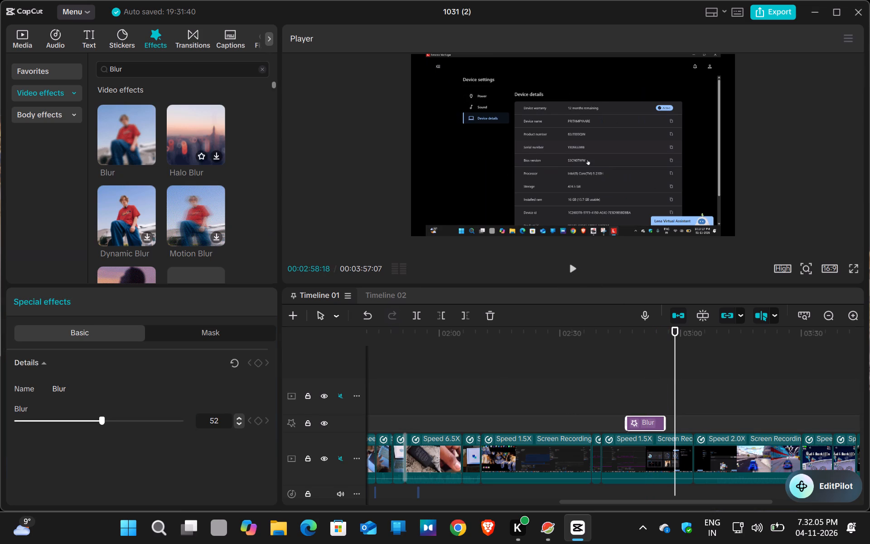
left_click(86, 10)
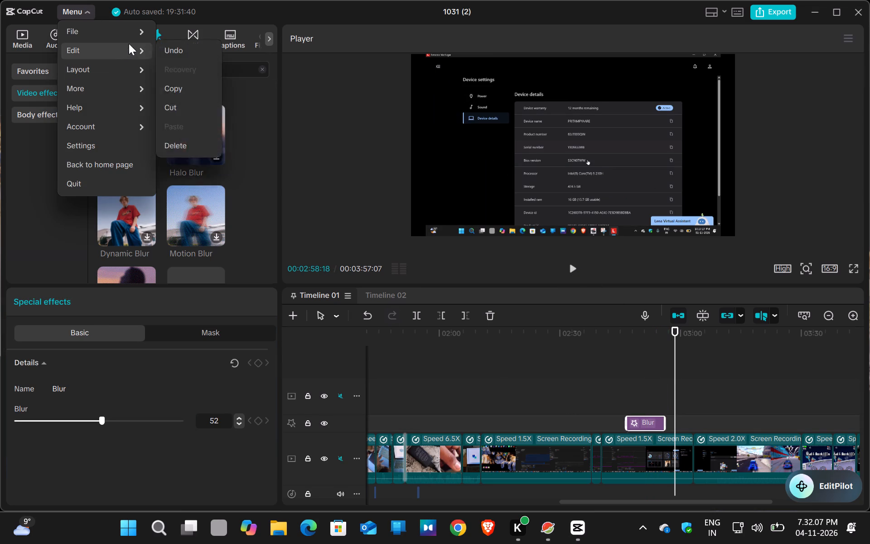
left_click(181, 95)
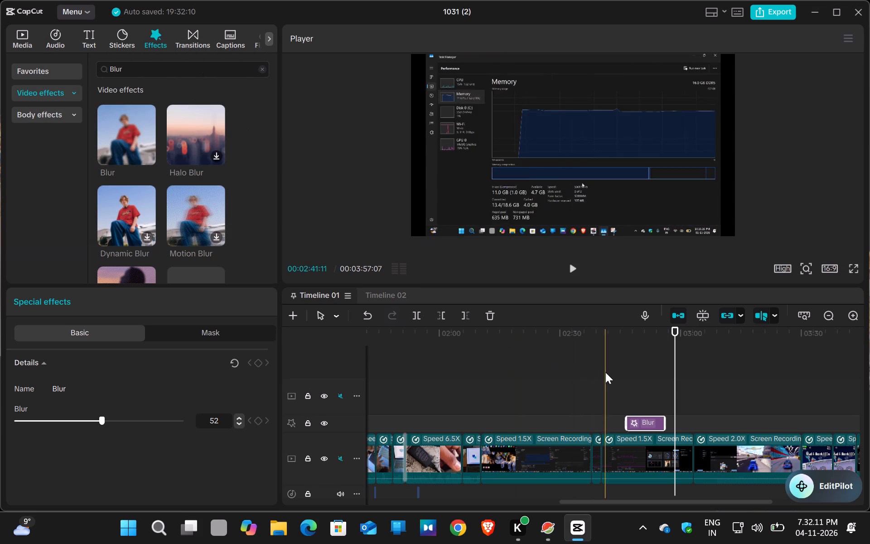
Examine the Device details page at full screen at 00:02:57:23 and 00:02:59:26 for identifiers that need blurring.
scroll(670, 385, "down", 8)
scroll(587, 401, "up", 3)
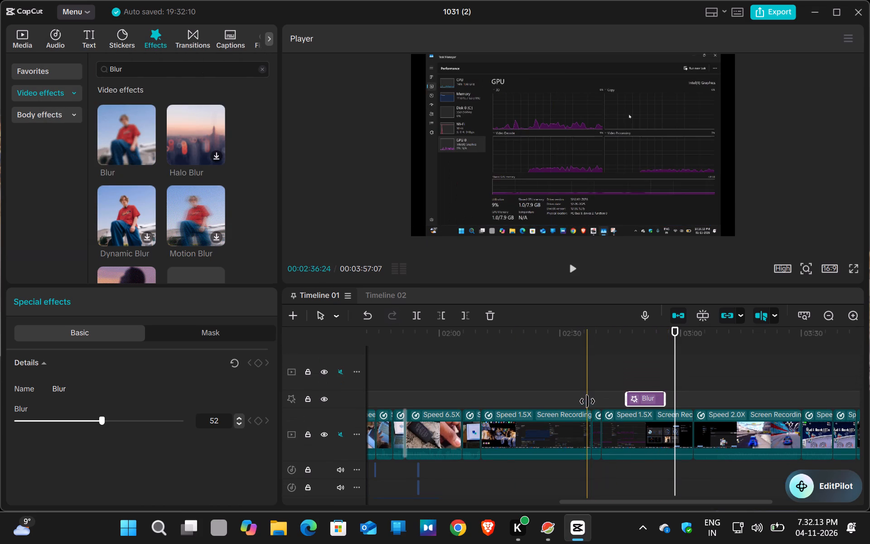
scroll(587, 401, "up", 3)
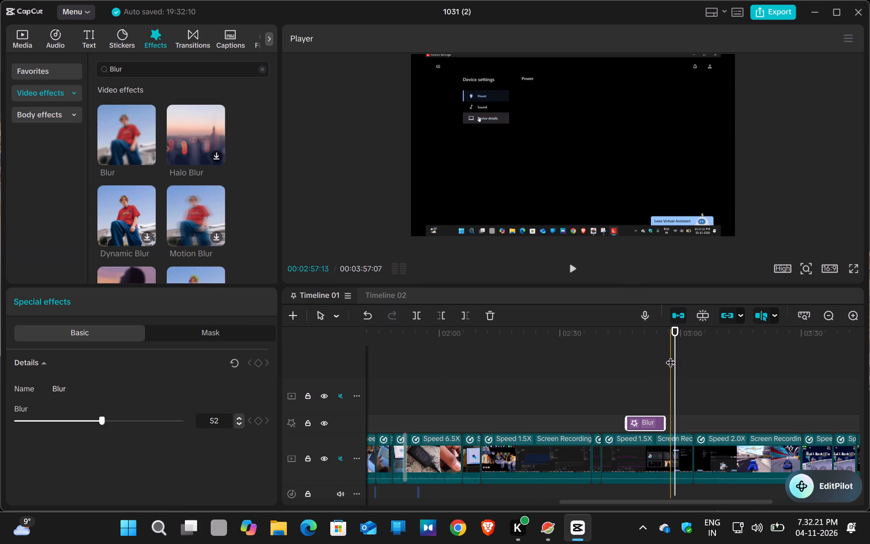
left_click(670, 355)
double_click(571, 271)
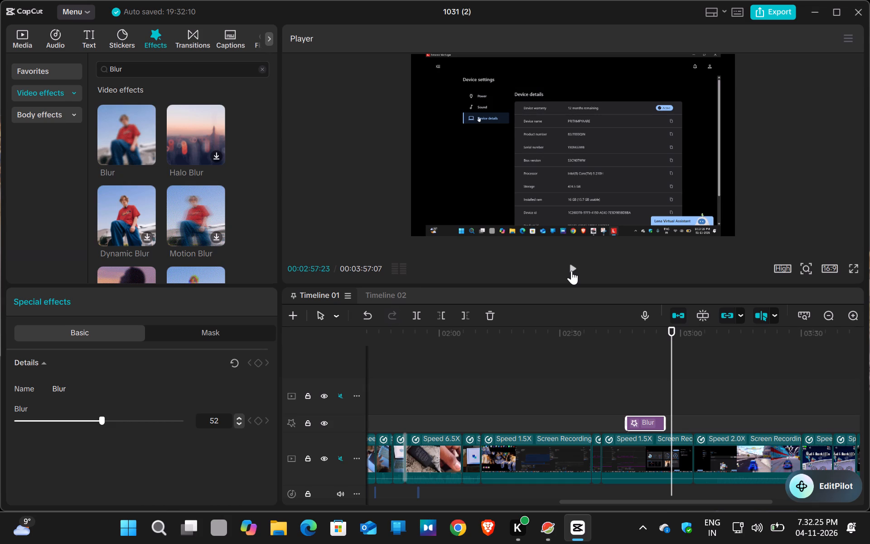
left_click(854, 272)
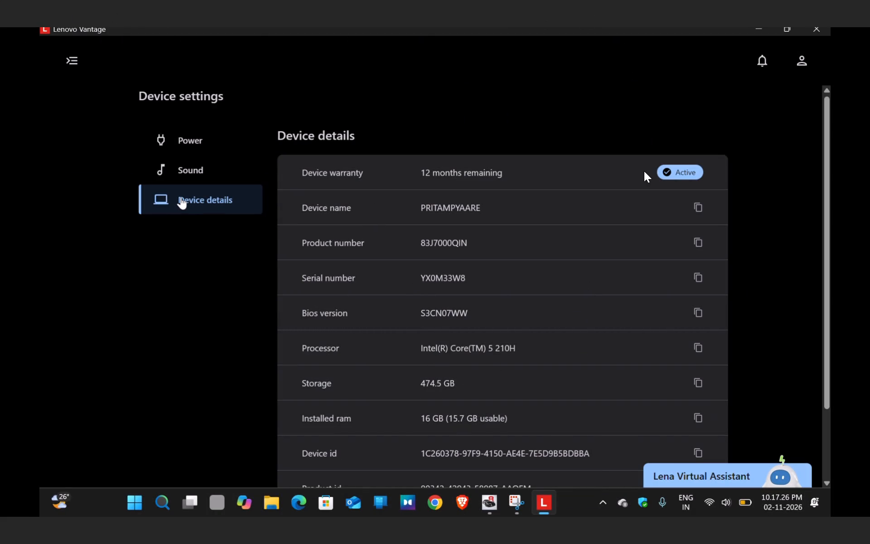
key("Escape")
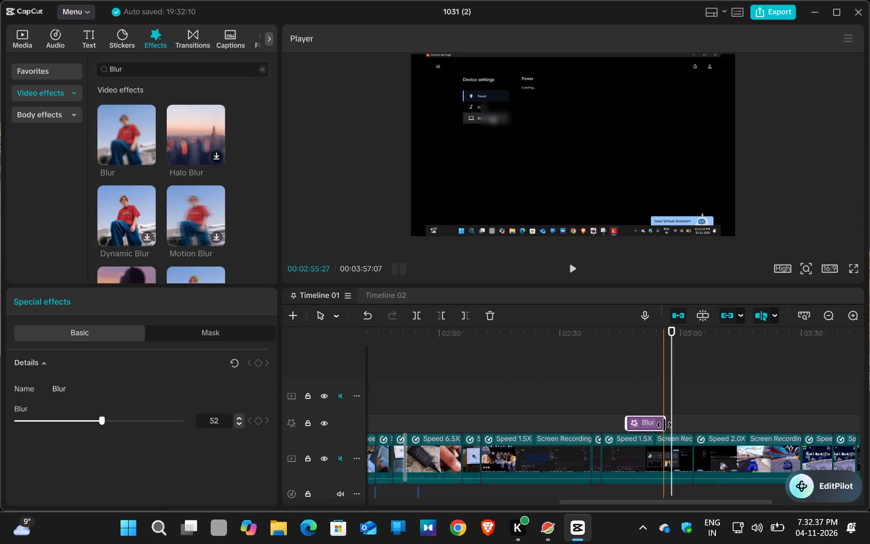
left_click(575, 265)
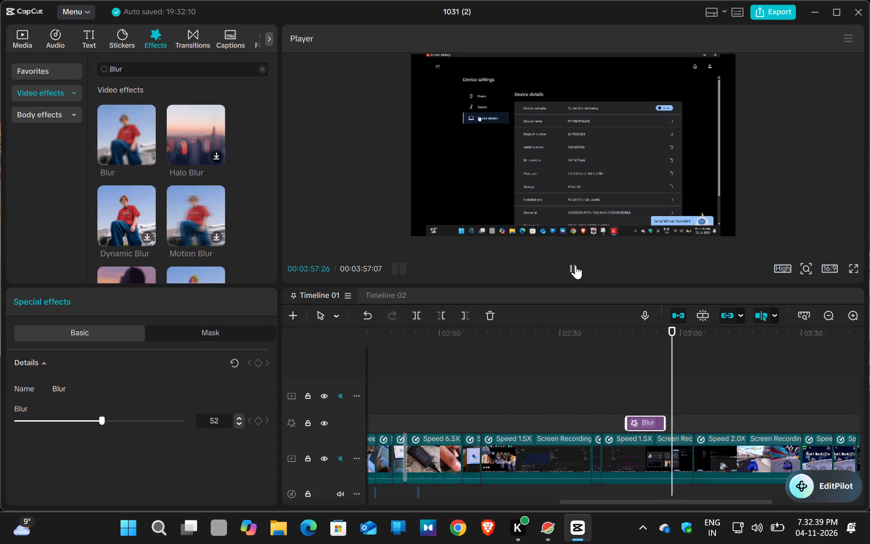
double_click(575, 265)
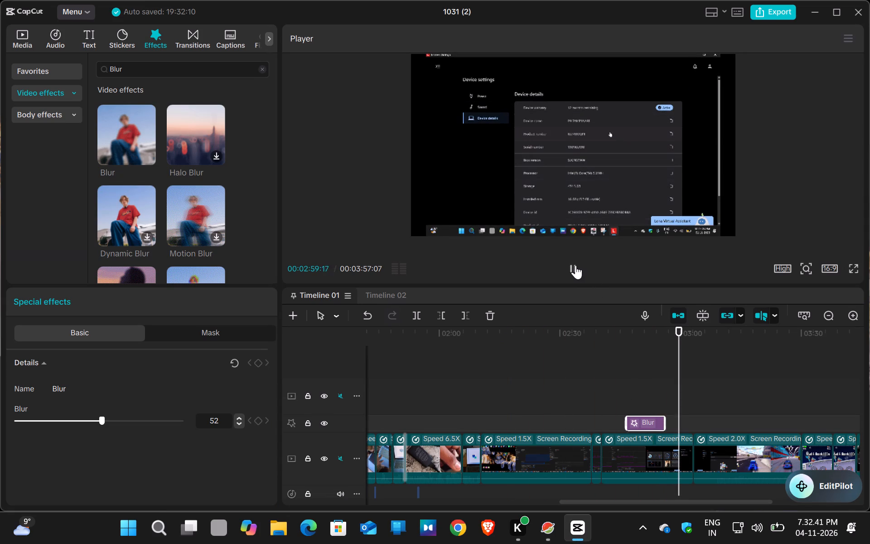
left_click(575, 265)
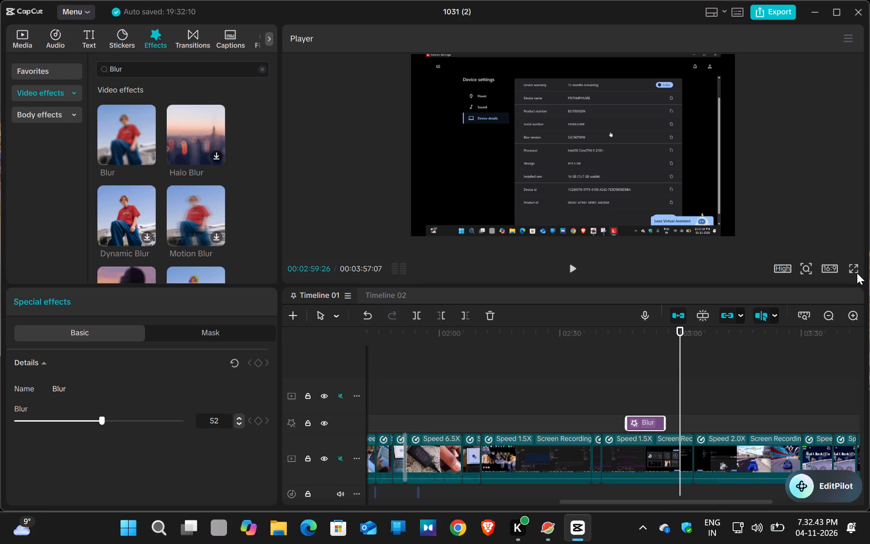
left_click(857, 273)
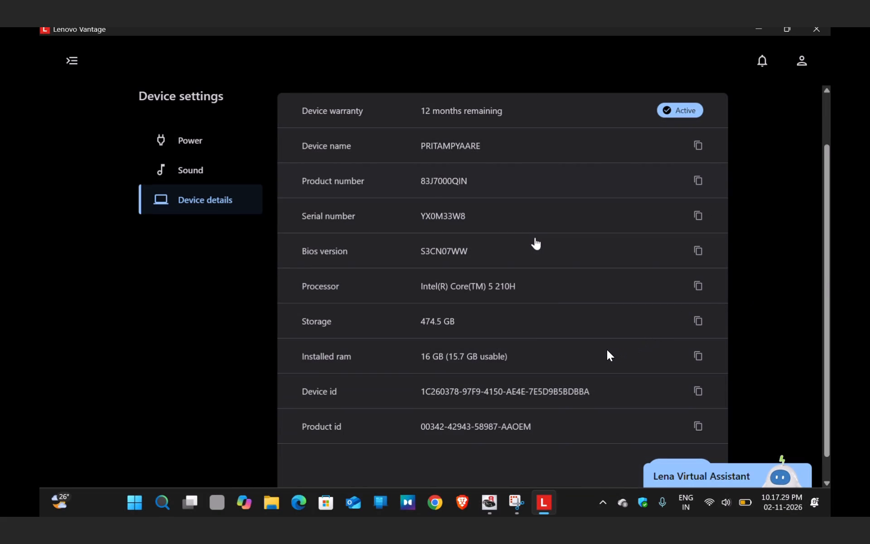
key("Escape")
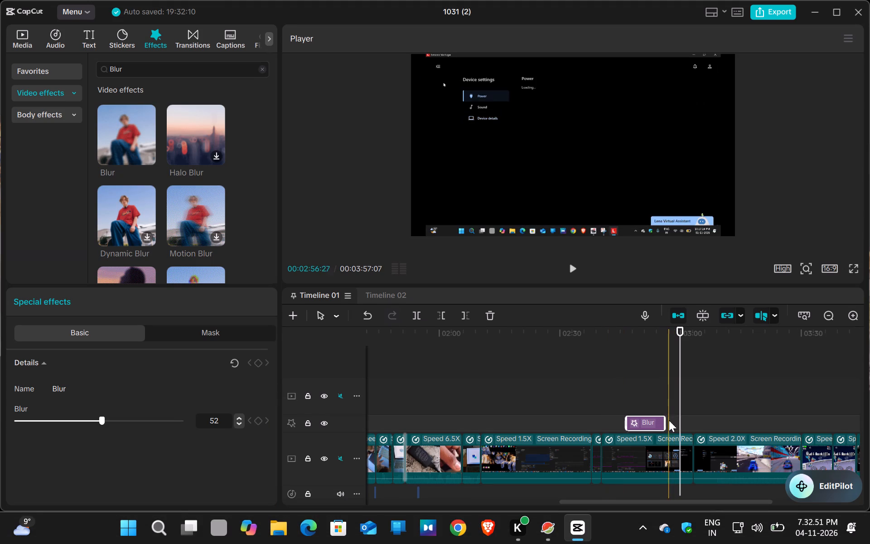
Play the recording in short bursts from about 00:02:56 to 00:03:03:12 to locate where the Device details page ends.
left_click(574, 272)
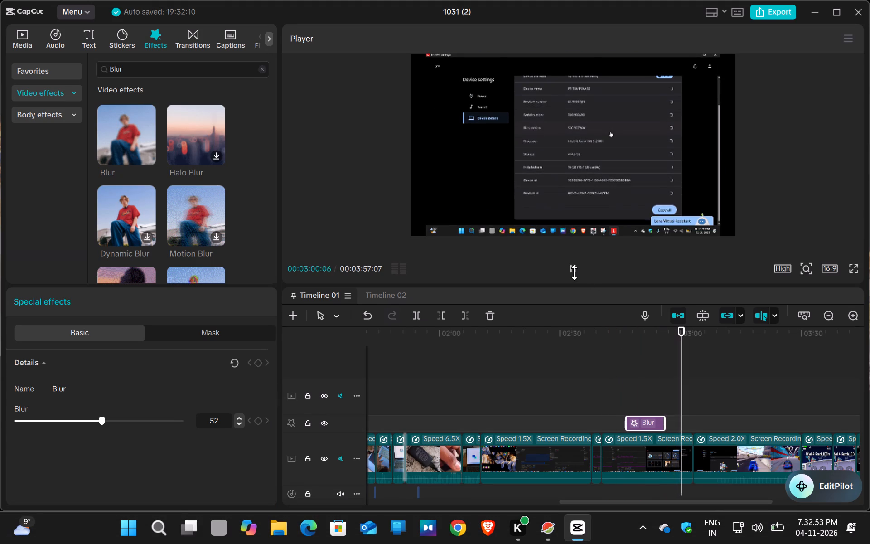
left_click(574, 272)
double_click(574, 272)
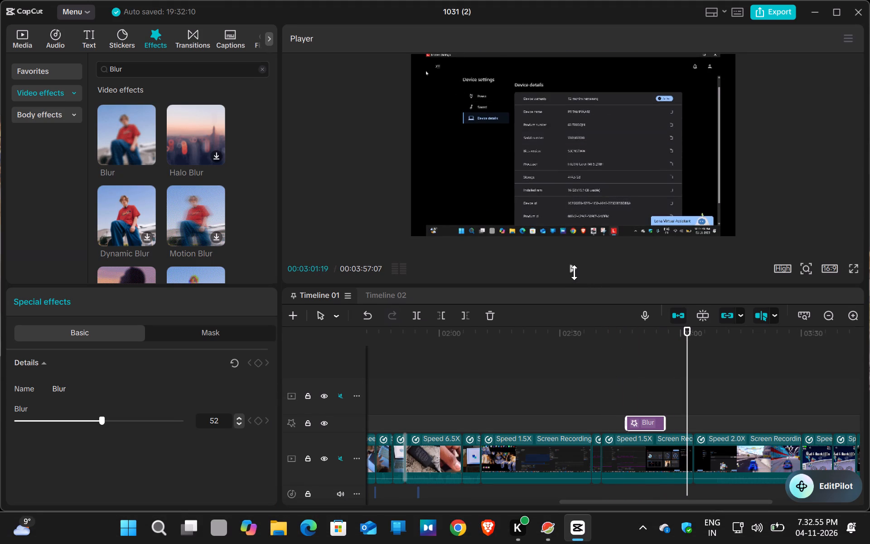
double_click(574, 272)
double_click(574, 272)
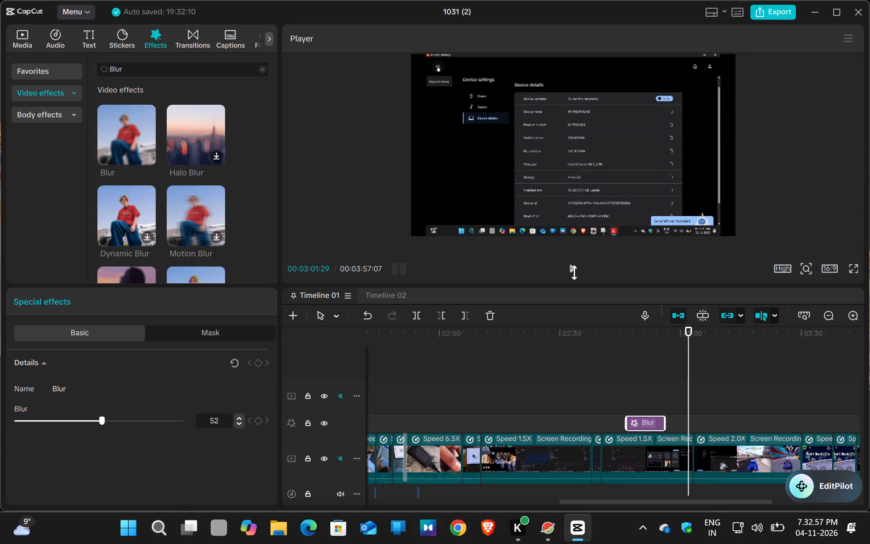
double_click(574, 272)
double_click(574, 272)
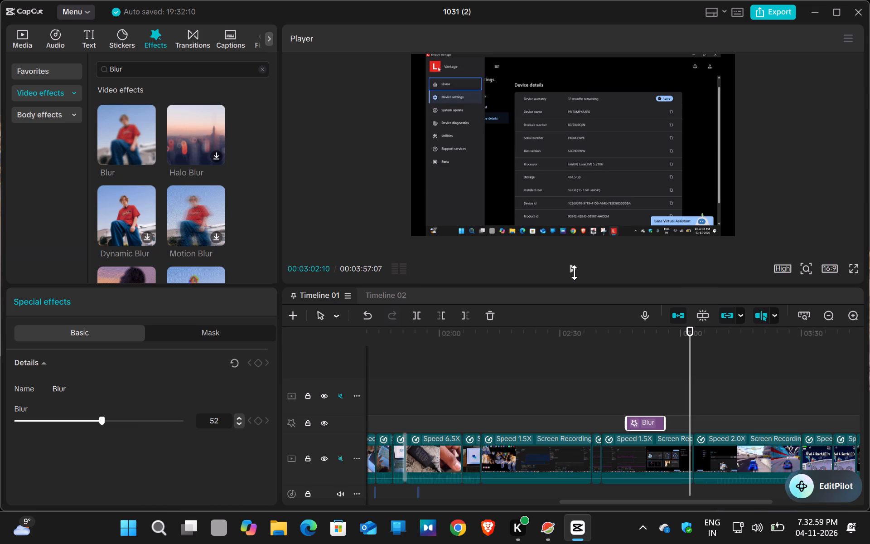
triple_click(577, 270)
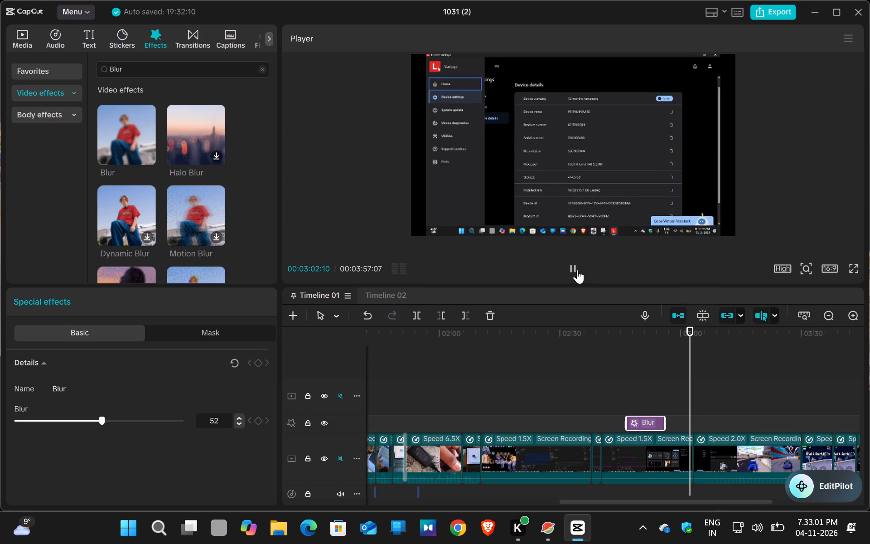
left_click(577, 270)
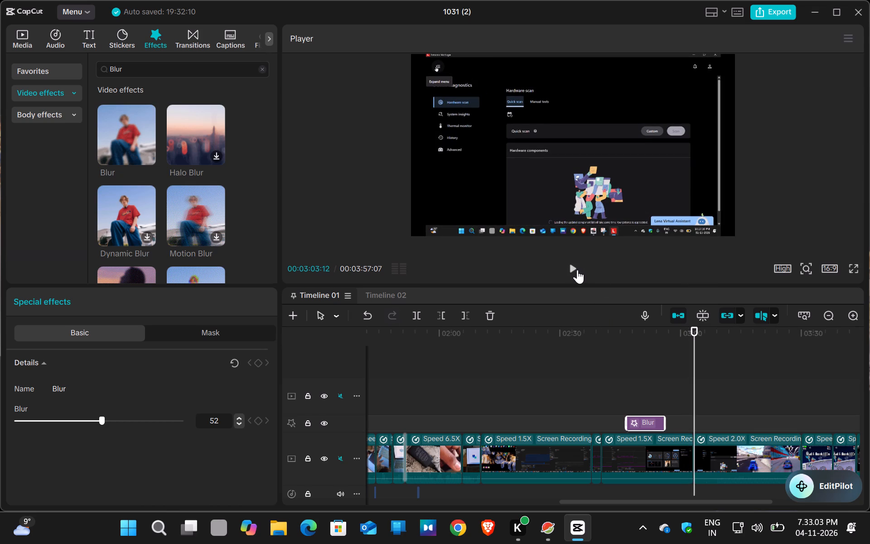
Extend the end of the Blur effect to about 00:03:03, at the frame where the Device details page disappears.
key("Left")
key("Left")
key("Left")
key("Left")
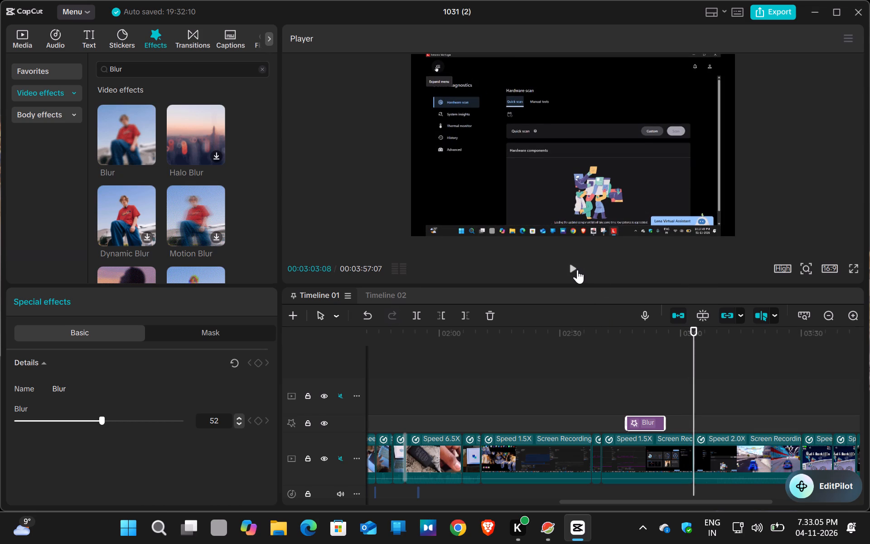
key("Left")
key("Left")
key("Left")
key("Left")
key("Left")
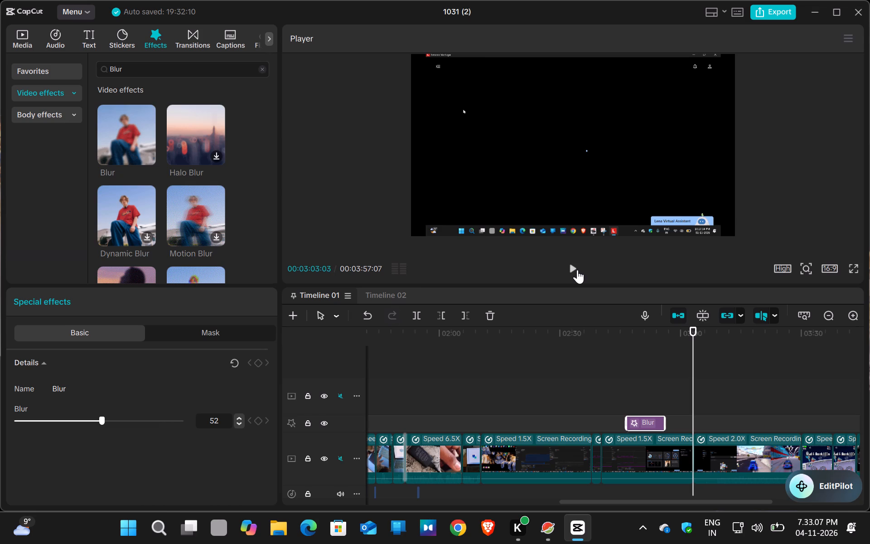
key("Left")
key("Right")
key("Left")
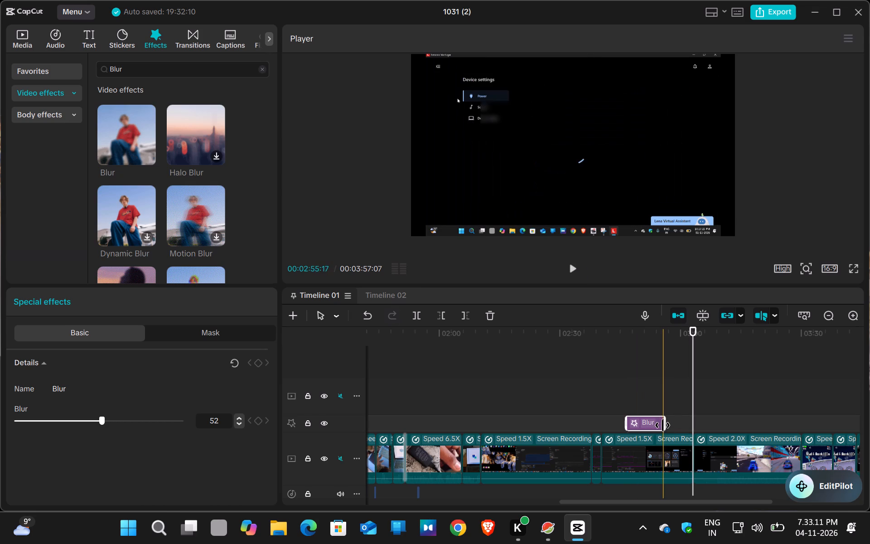
left_click_drag(664, 424, 686, 426)
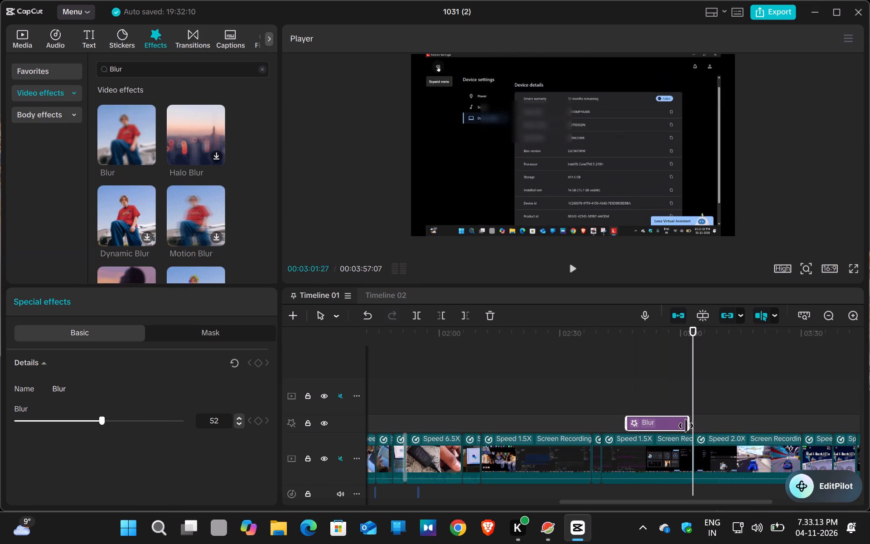
left_click_drag(686, 426, 690, 426)
left_click(690, 426)
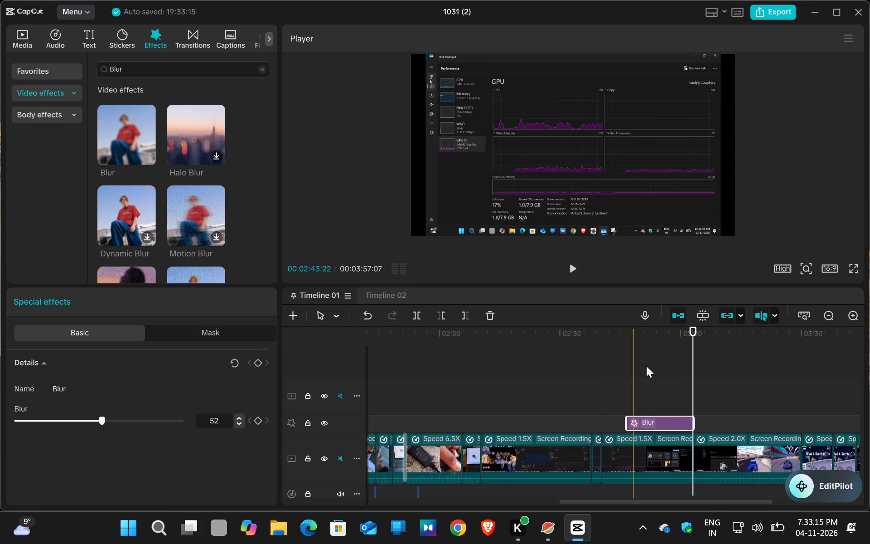
Review the extended blur between about 00:02:52 and 00:02:57:27, through the change from the home page to Device details.
left_click(638, 361)
left_click(650, 364)
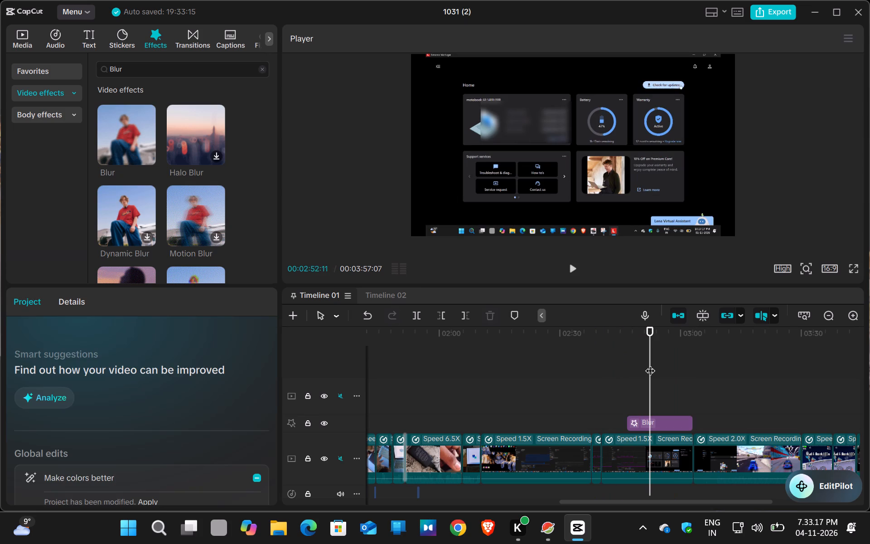
left_click(657, 363)
left_click(658, 363)
double_click(661, 363)
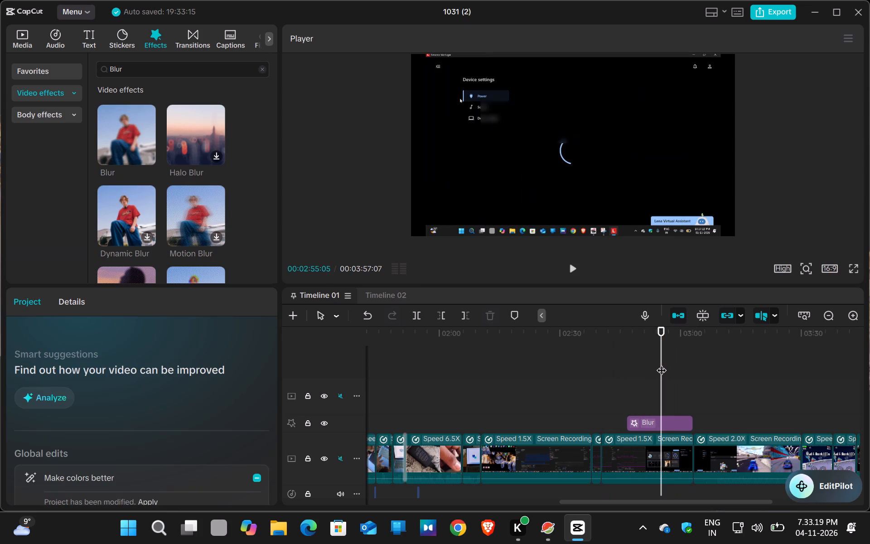
left_click(572, 267)
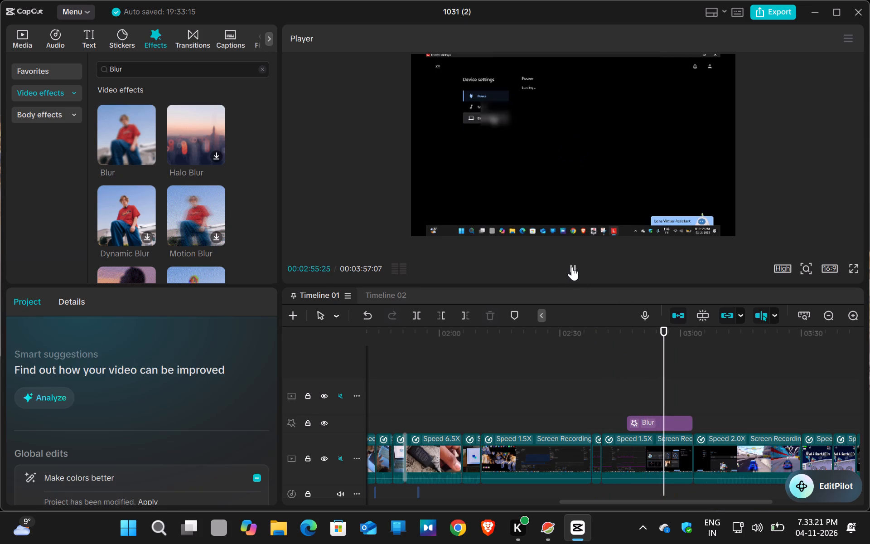
left_click(572, 267)
double_click(572, 267)
left_click(572, 267)
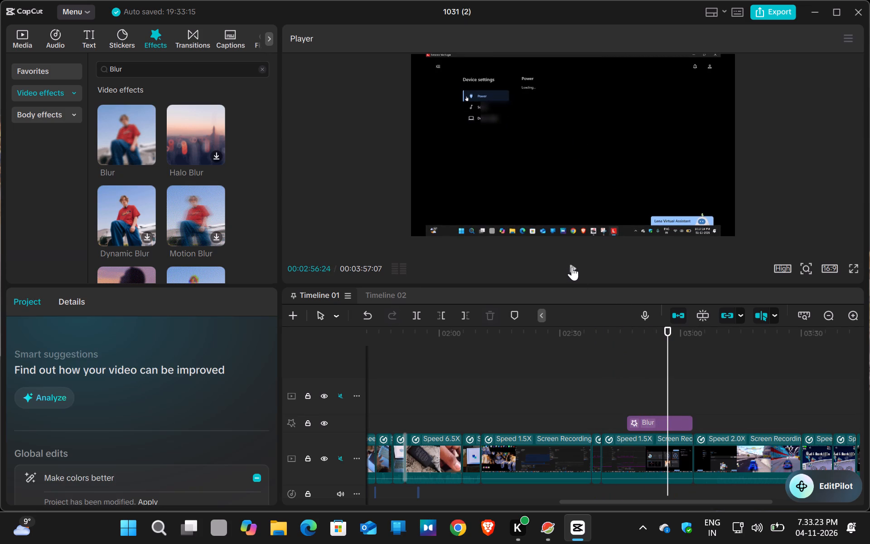
left_click(572, 267)
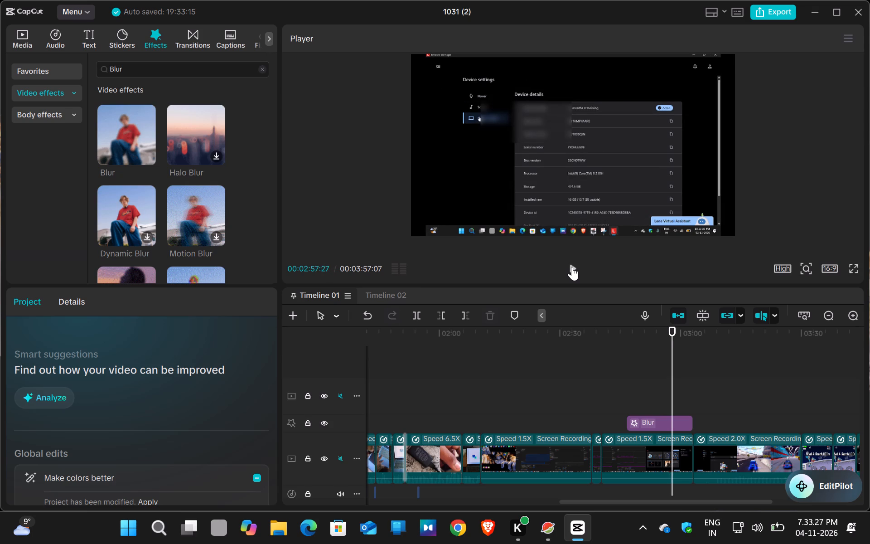
Split the Blur effect at 00:02:57:21, the first frame showing the Device details page.
key("Left")
key("Left")
key("Left")
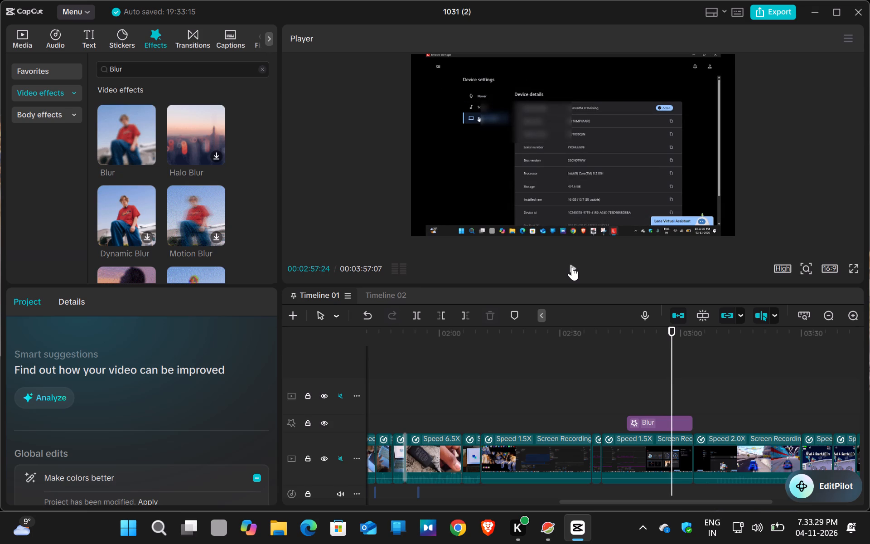
key("Left")
key("Left")
key("Left")
key("Left")
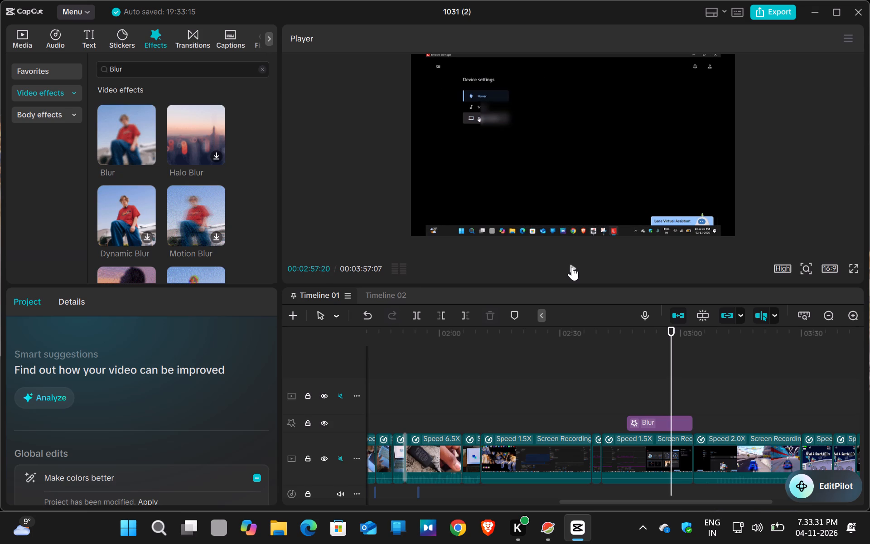
key("Right")
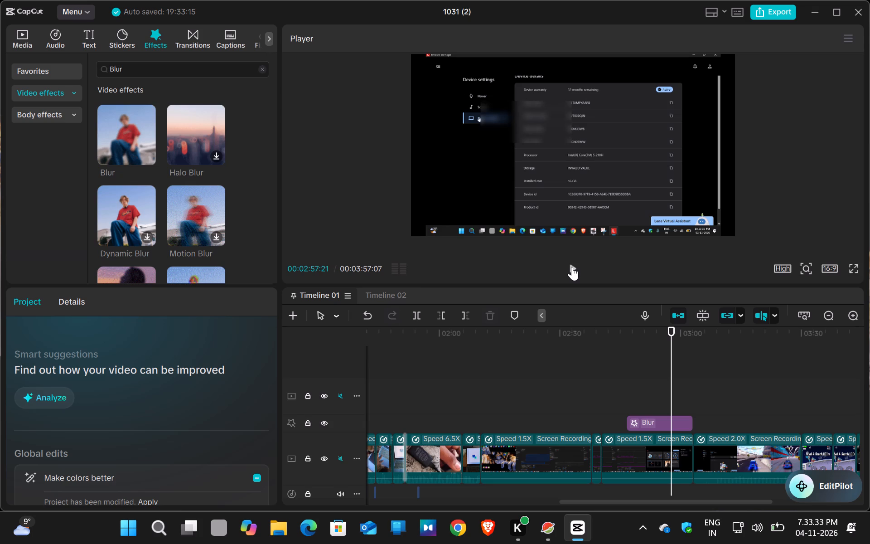
left_click(678, 427)
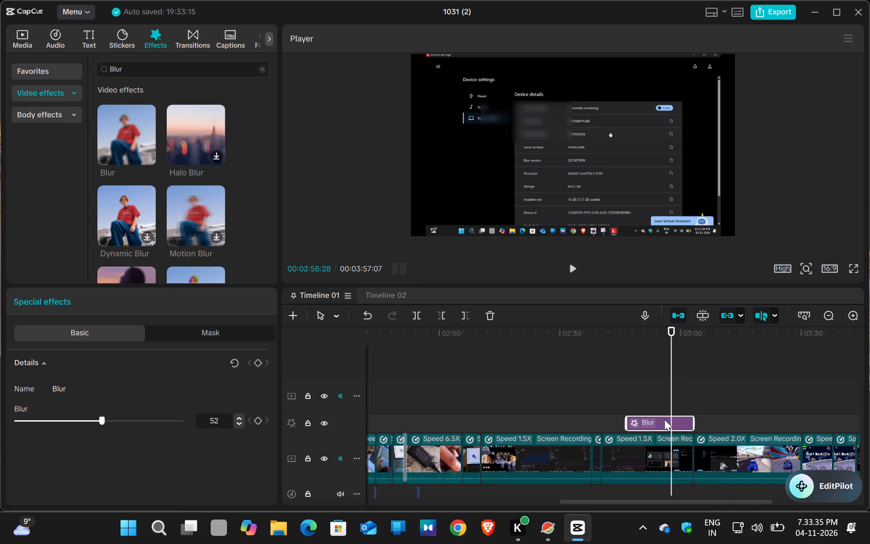
left_click(420, 316)
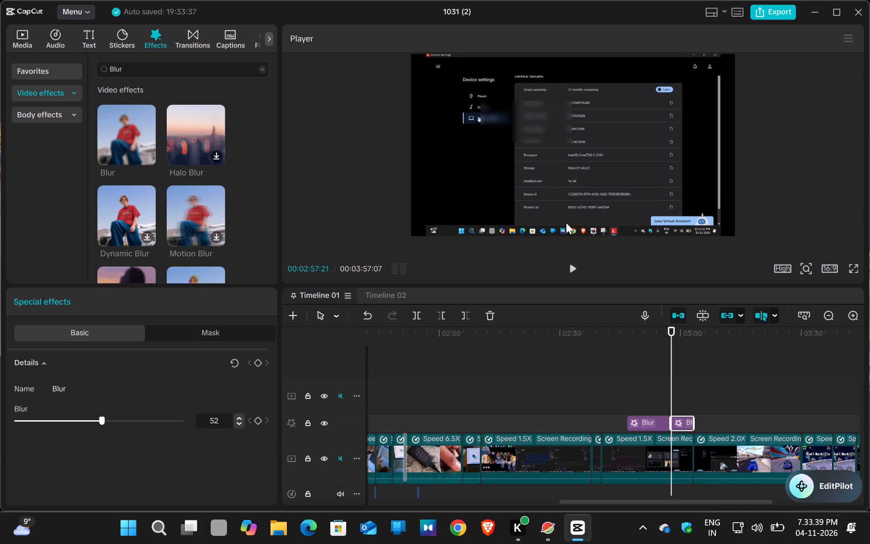
Move the second Blur segment's rectangle mask over the device name, product number and serial number values on the Device details page.
left_click(527, 131)
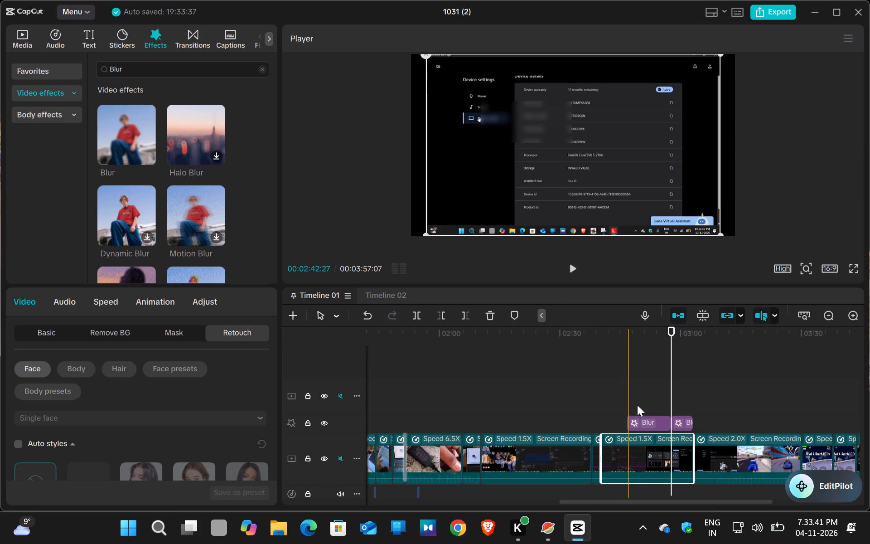
left_click(654, 418)
left_click(680, 421)
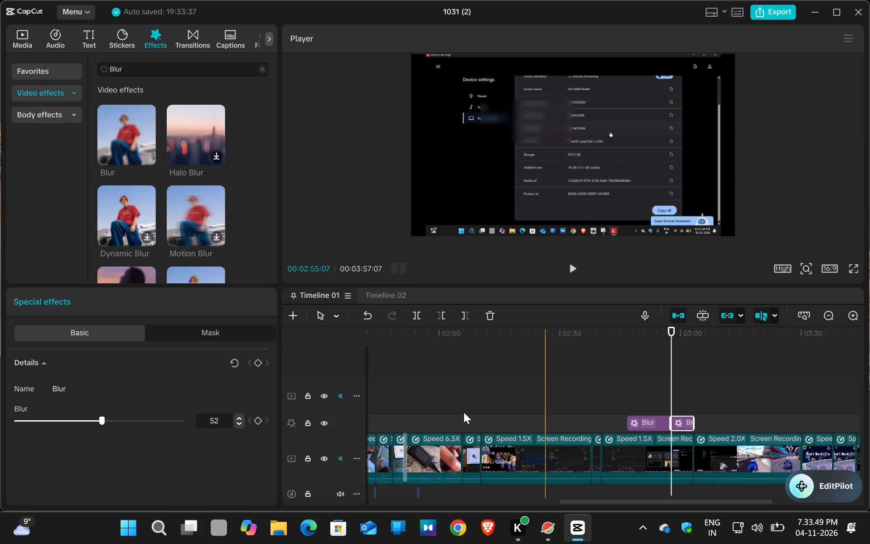
left_click(221, 335)
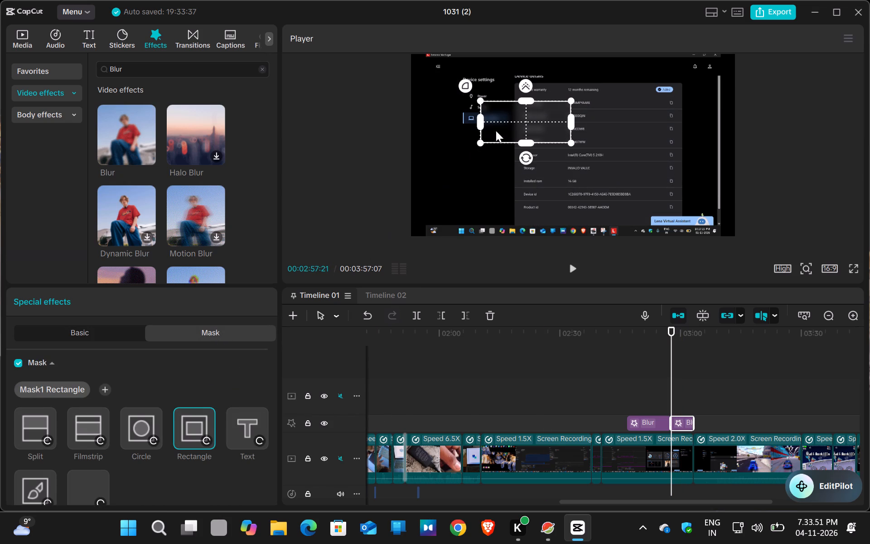
left_click(518, 116)
double_click(571, 123)
left_click(550, 121)
left_click_drag(550, 121, 556, 121)
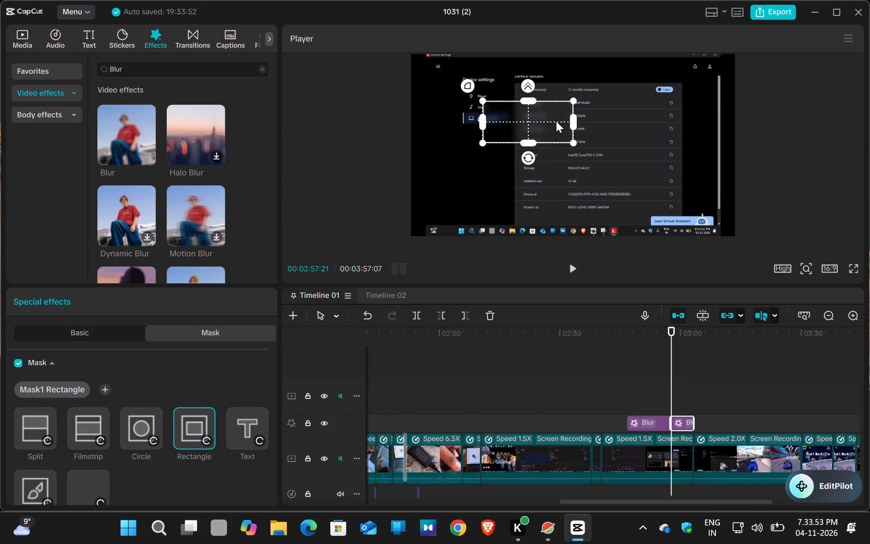
left_click_drag(556, 121, 568, 121)
left_click_drag(571, 121, 590, 121)
left_click(605, 121)
left_click_drag(580, 122, 597, 123)
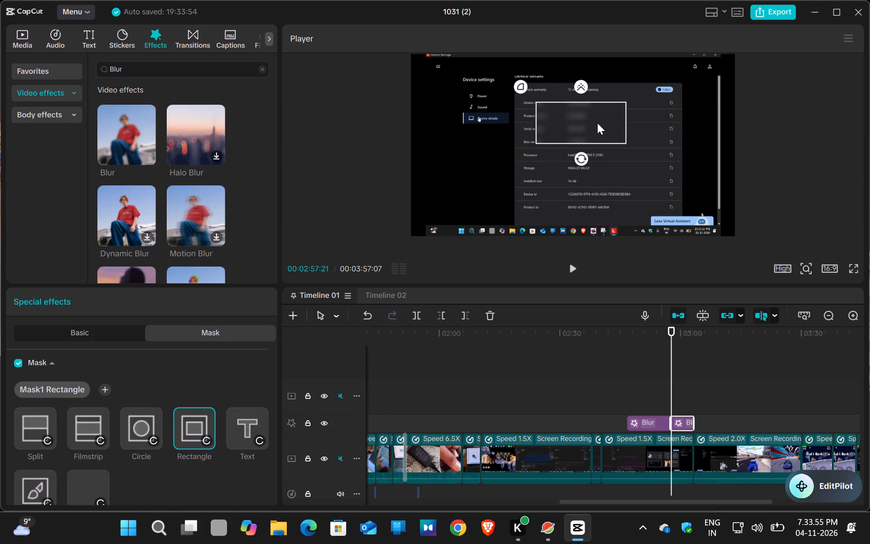
left_click_drag(597, 123, 615, 124)
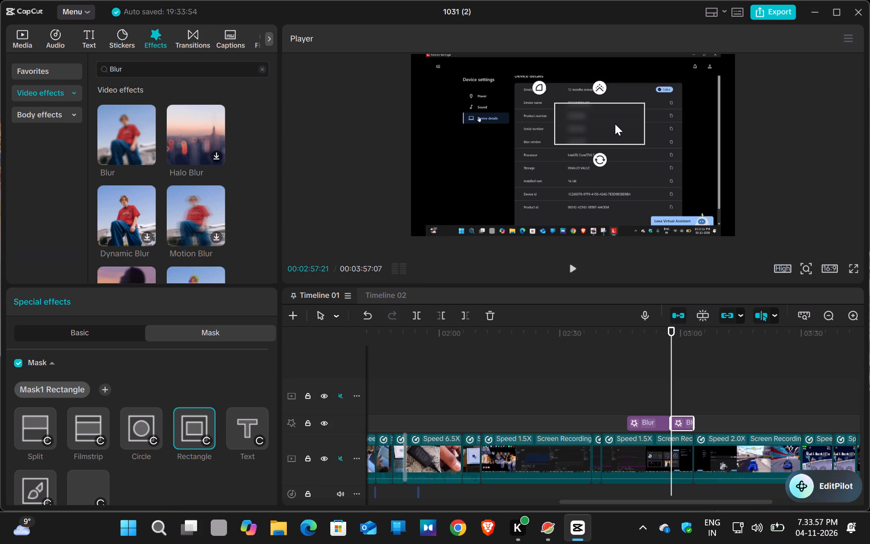
left_click_drag(615, 124, 623, 119)
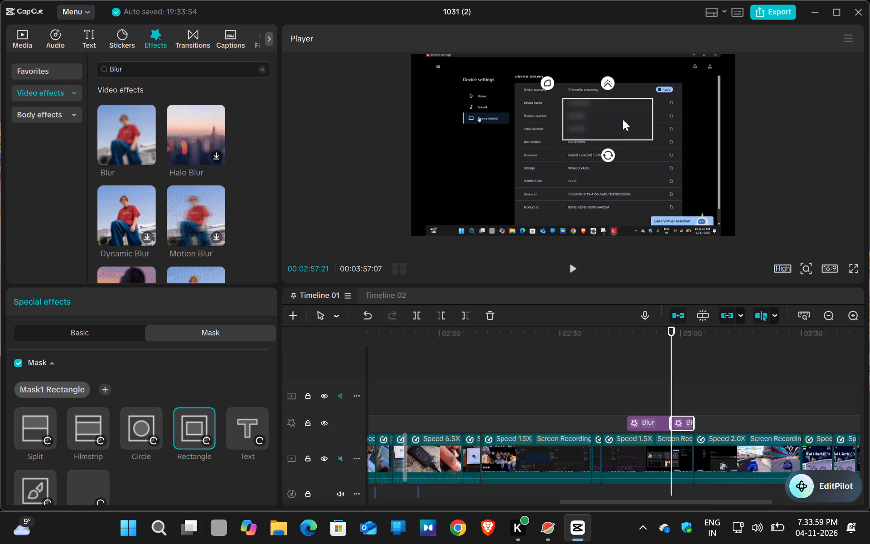
left_click_drag(623, 119, 621, 119)
left_click(621, 119)
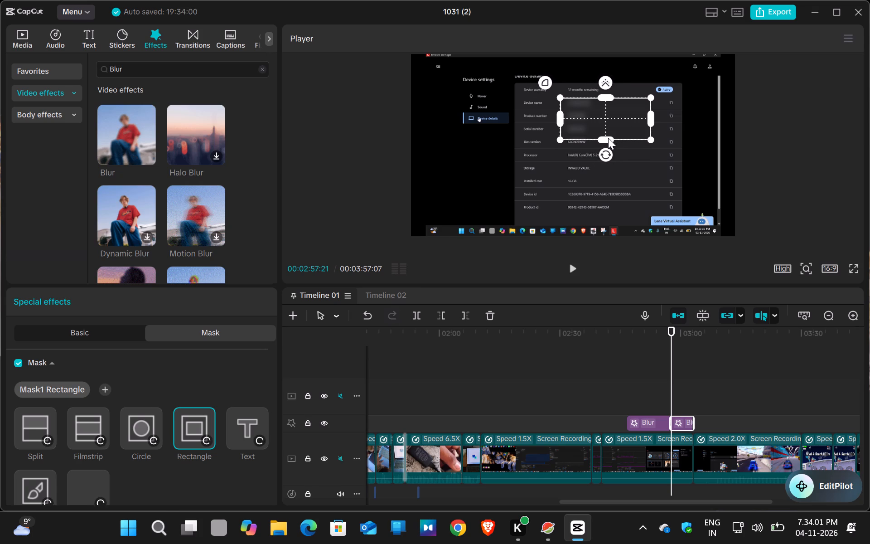
Make the rectangle mask taller and shift it slightly down so it also covers the BIOS version value.
left_click_drag(608, 138, 608, 142)
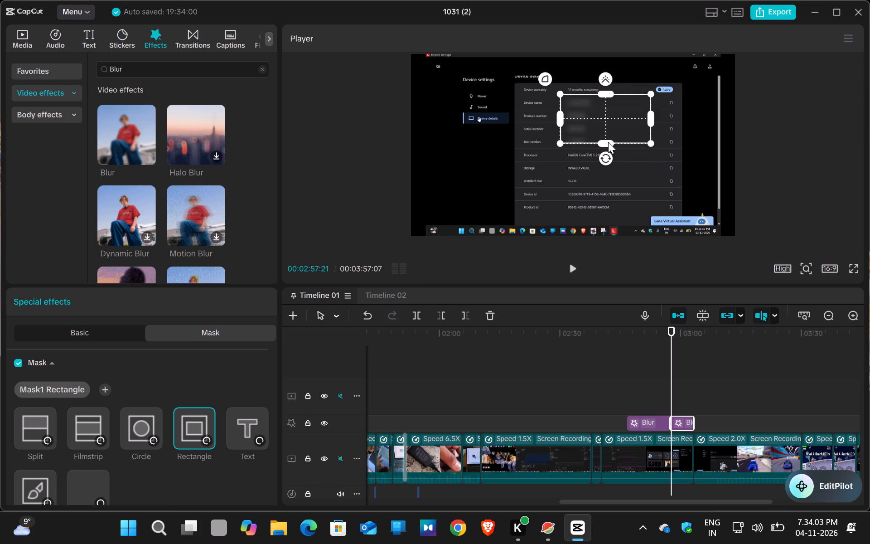
left_click_drag(608, 142, 608, 145)
left_click_drag(608, 117, 608, 120)
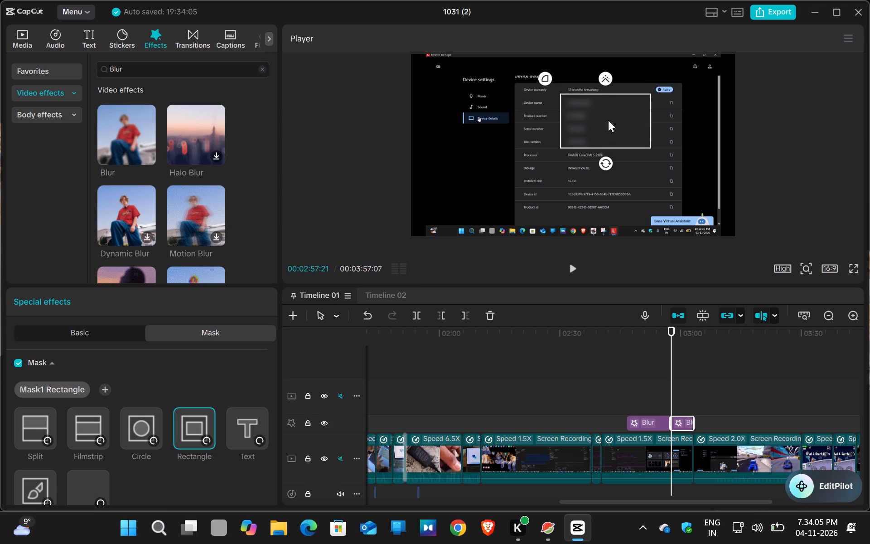
left_click_drag(608, 120, 608, 121)
double_click(608, 121)
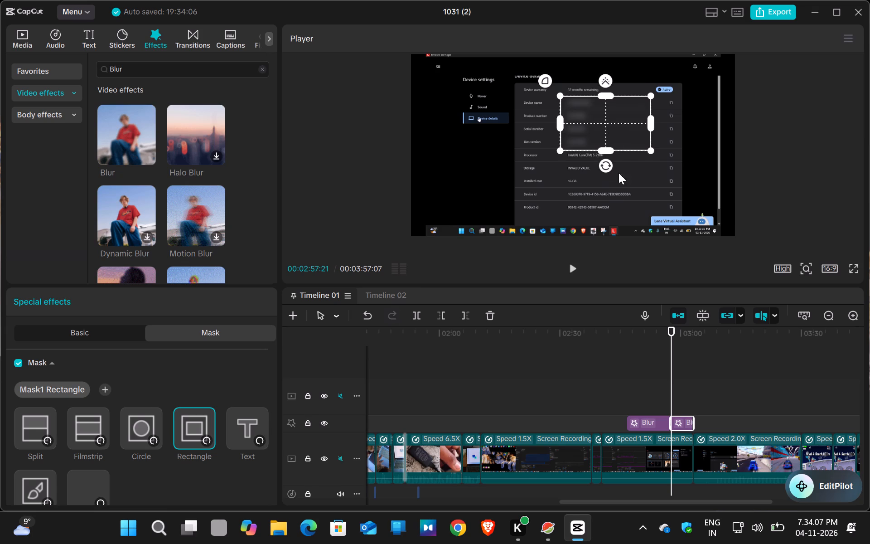
left_click(623, 165)
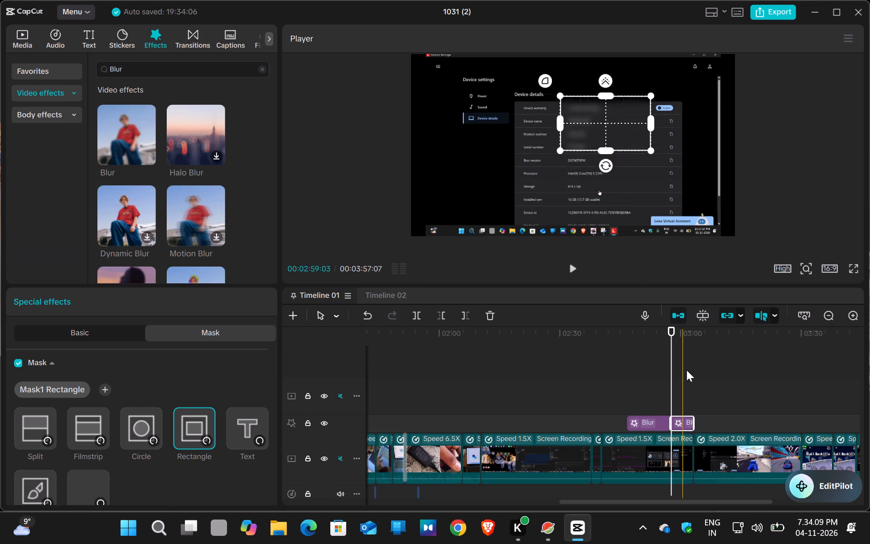
At about 00:03:02:25, enlarge and reposition the second Blur segment's rectangle mask to cover the values from device name down to product ID.
left_click(692, 368)
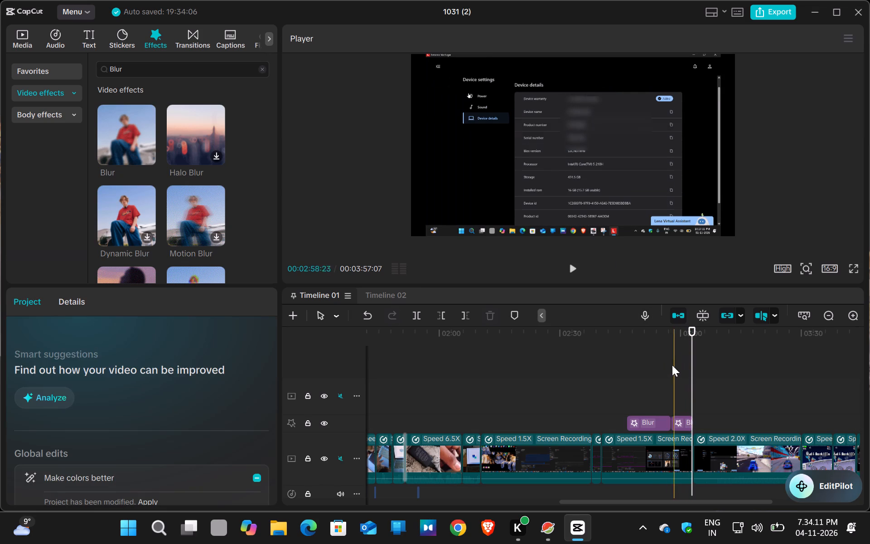
left_click(686, 425)
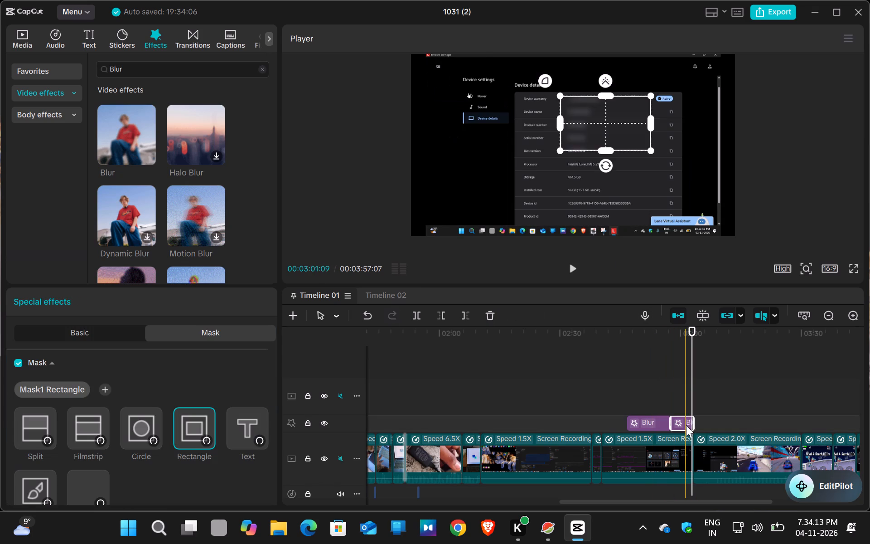
left_click_drag(604, 147, 601, 161)
left_click_drag(601, 165, 599, 180)
left_click(599, 181)
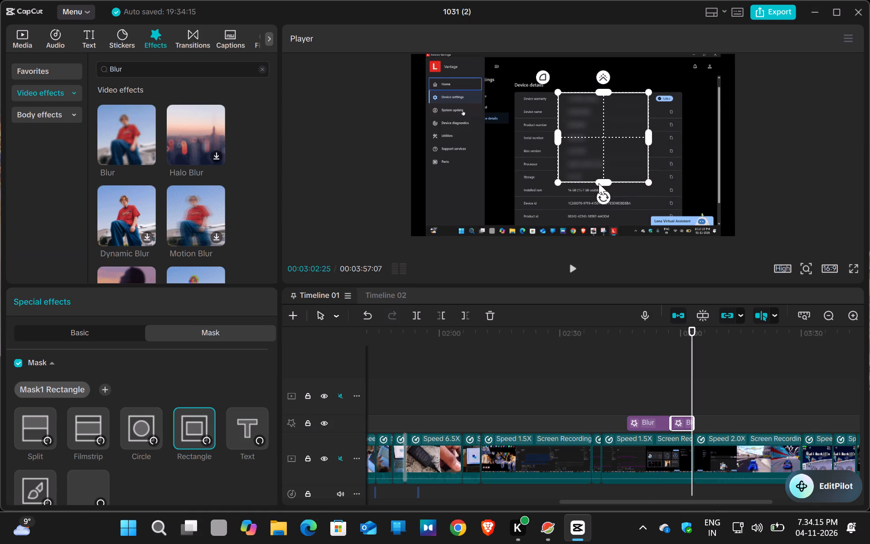
left_click(599, 192)
left_click(600, 204)
left_click_drag(605, 132, 607, 168)
left_click(607, 168)
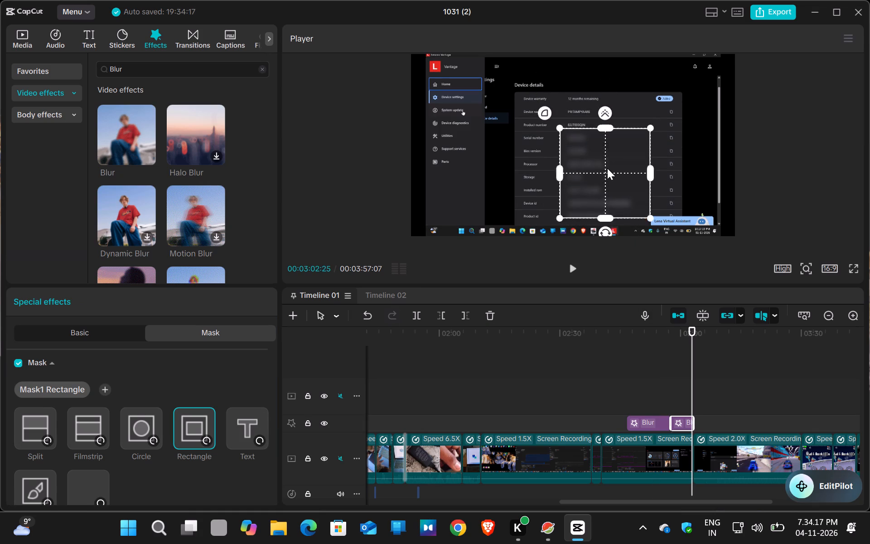
left_click_drag(607, 169, 607, 176)
left_click(607, 176)
left_click_drag(606, 131, 605, 124)
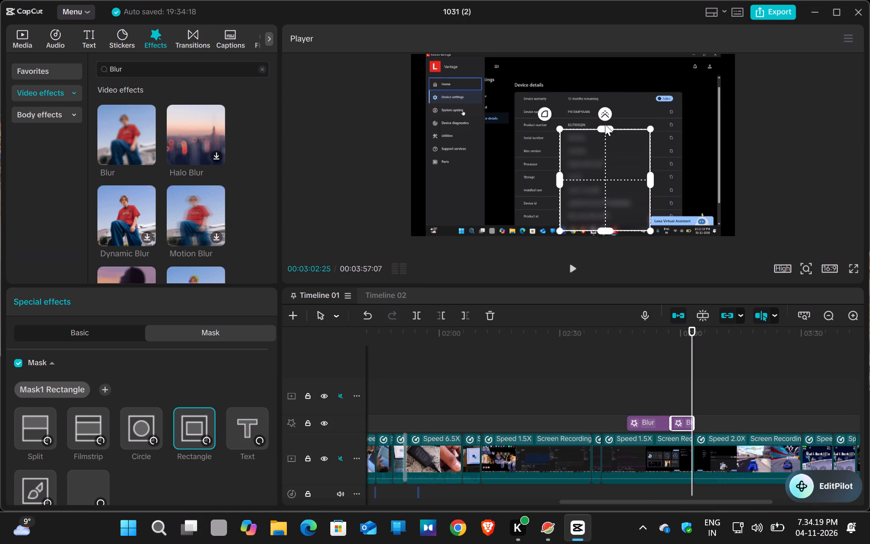
left_click_drag(605, 124, 605, 120)
left_click_drag(603, 157, 604, 140)
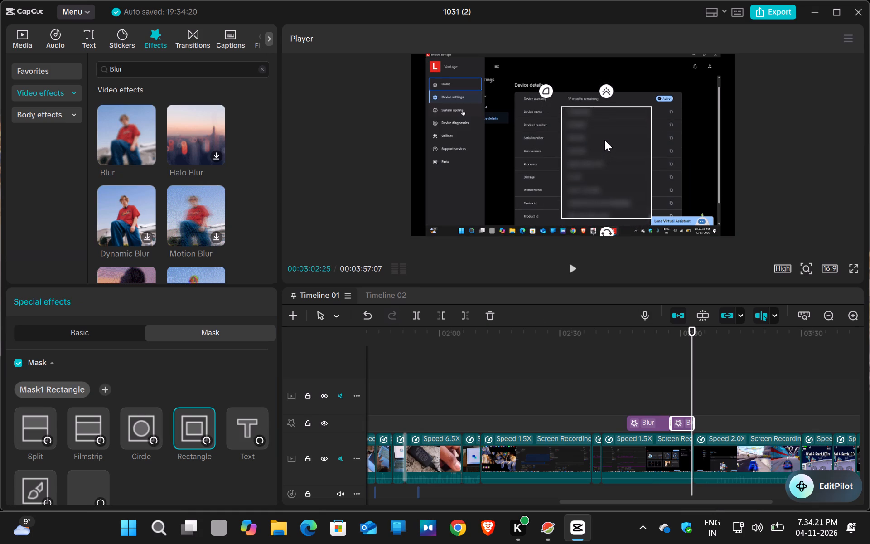
left_click(604, 140)
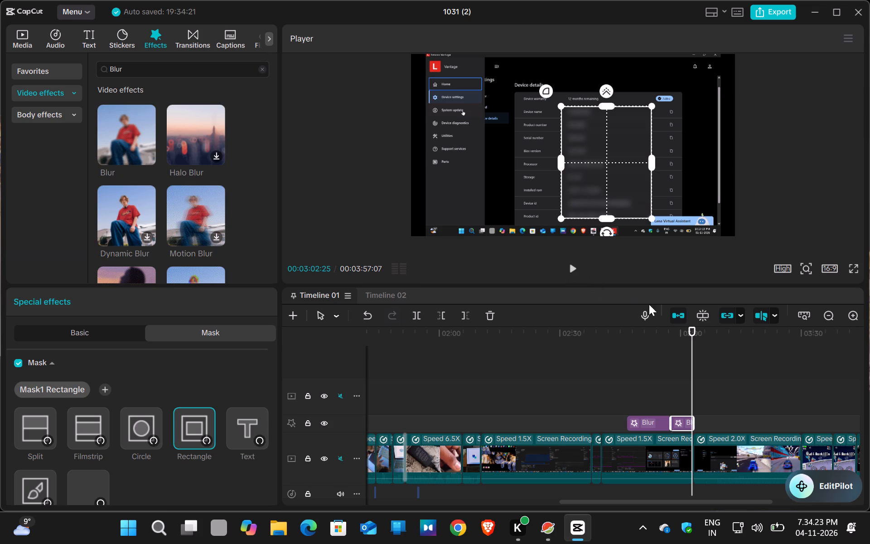
At 00:03:00:24, make the rectangle mask taller and shift it slightly up to cover the scrolled page's device name and product number values.
left_click(677, 334)
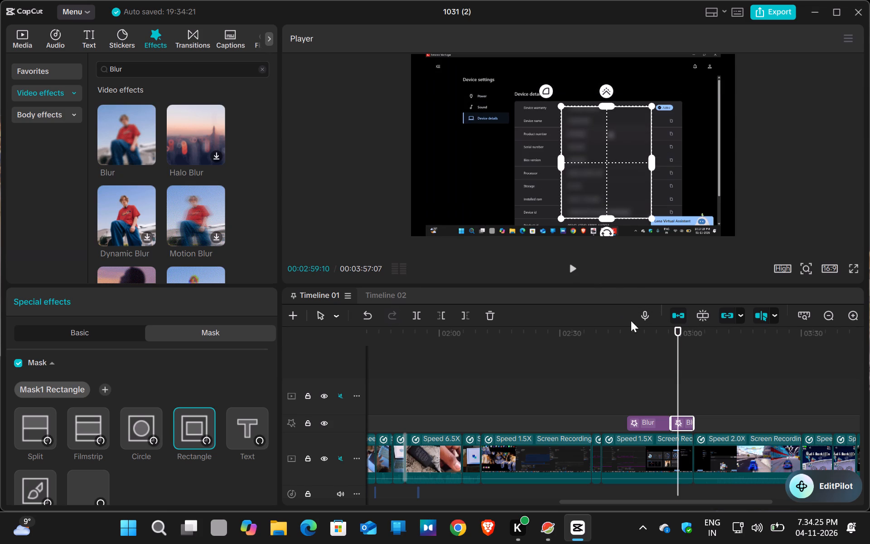
left_click(672, 332)
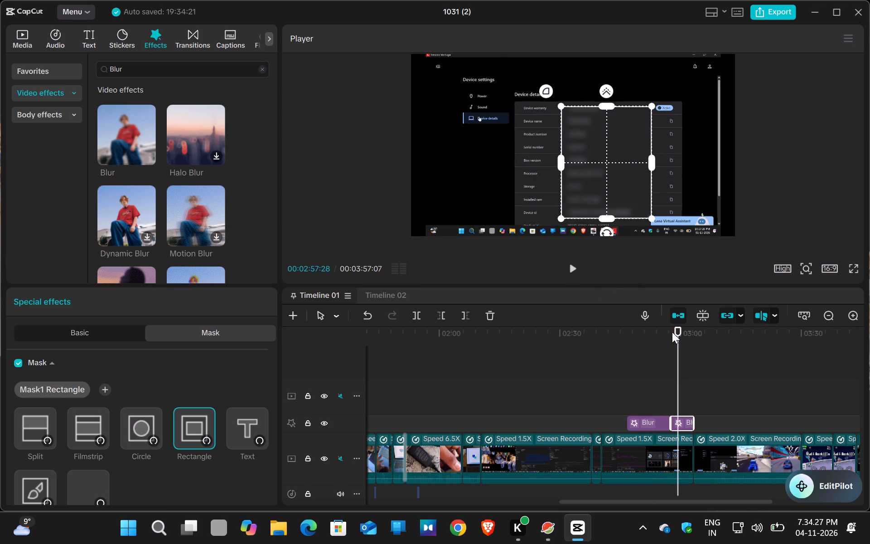
left_click(571, 265)
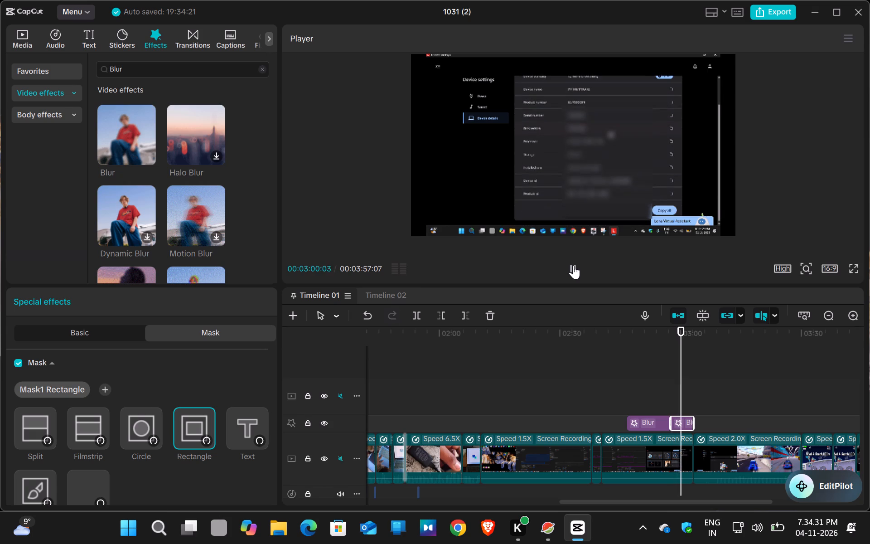
left_click(573, 265)
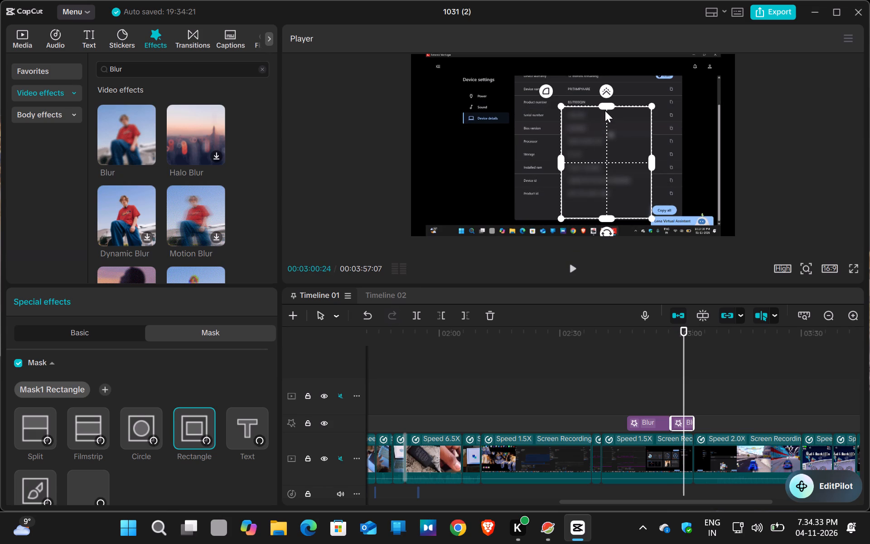
left_click_drag(607, 106, 607, 101)
double_click(607, 101)
left_click_drag(607, 97, 607, 84)
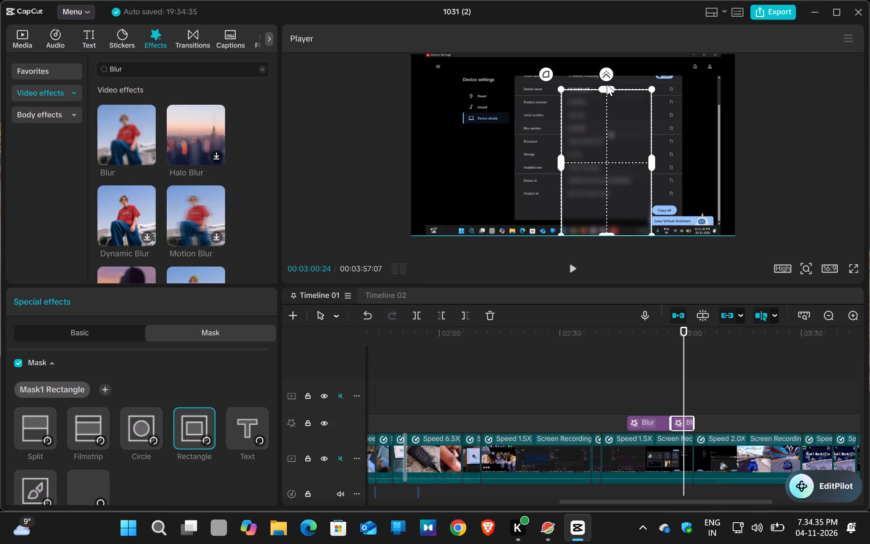
left_click_drag(607, 84, 607, 83)
left_click_drag(604, 165, 606, 160)
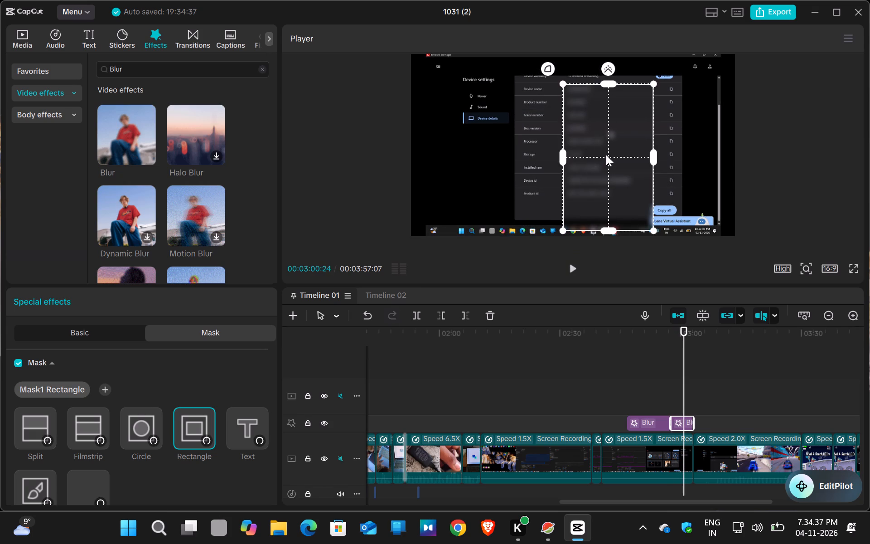
left_click(606, 151)
left_click(606, 148)
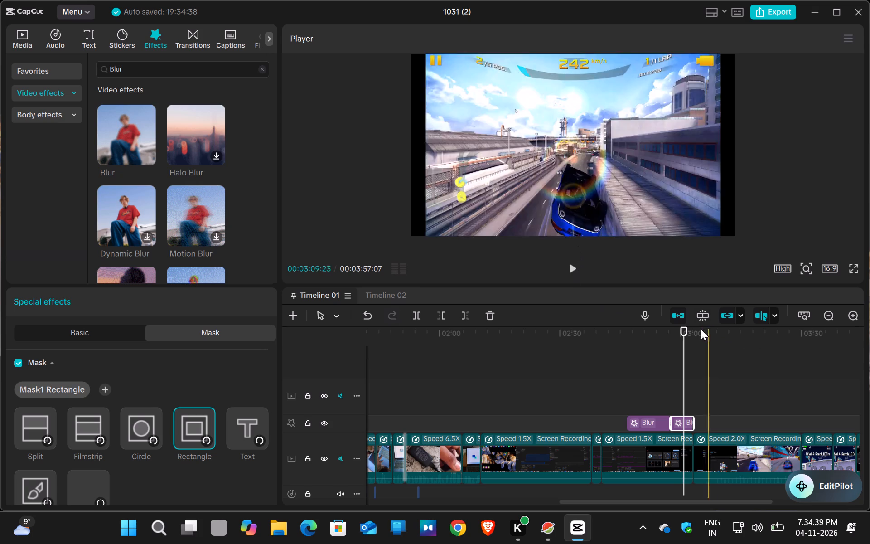
Play the video from about 00:02:57 to check the Device details blur and the remaining footage.
left_click(668, 329)
left_click(570, 265)
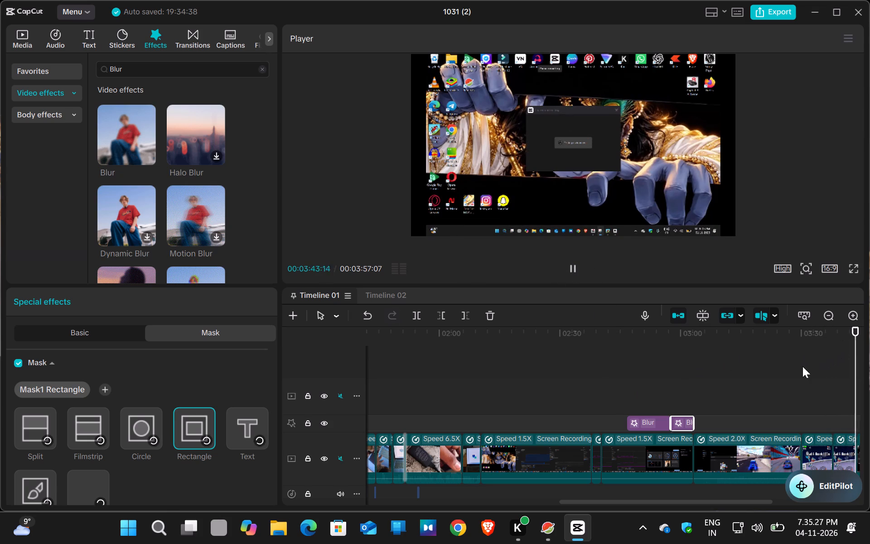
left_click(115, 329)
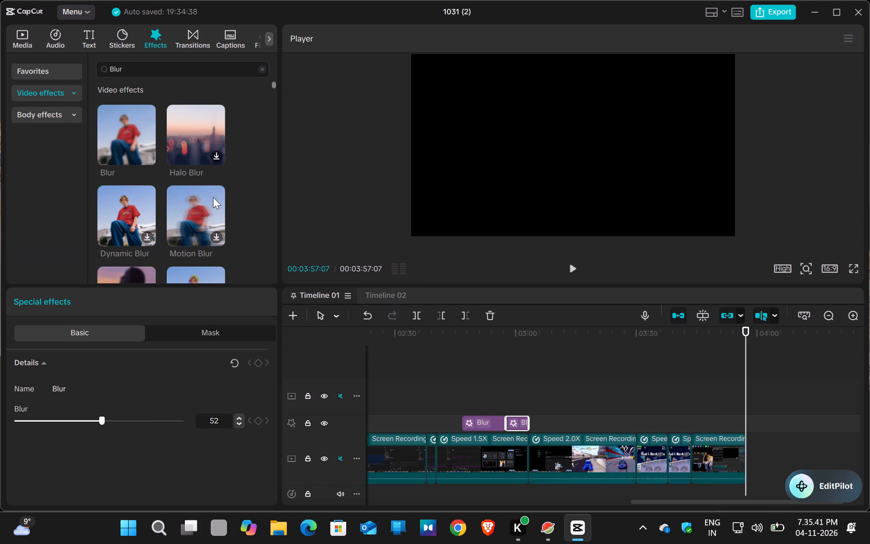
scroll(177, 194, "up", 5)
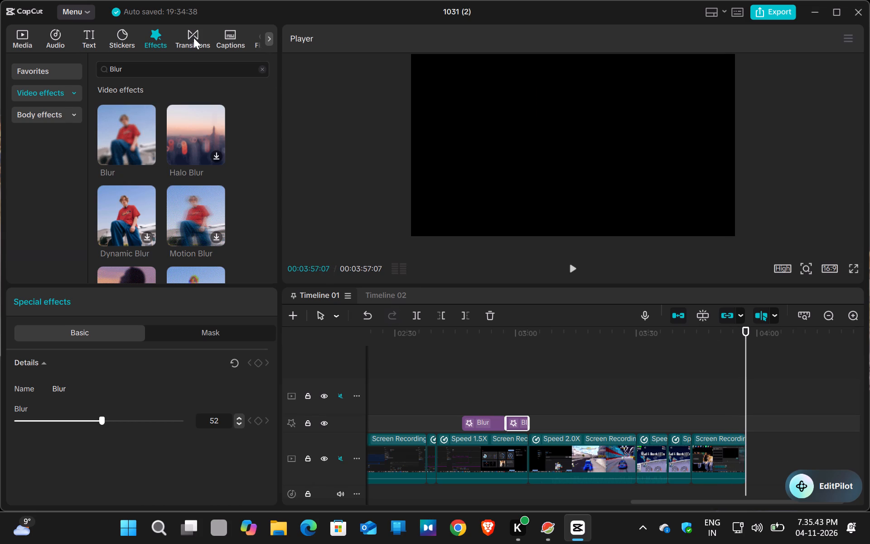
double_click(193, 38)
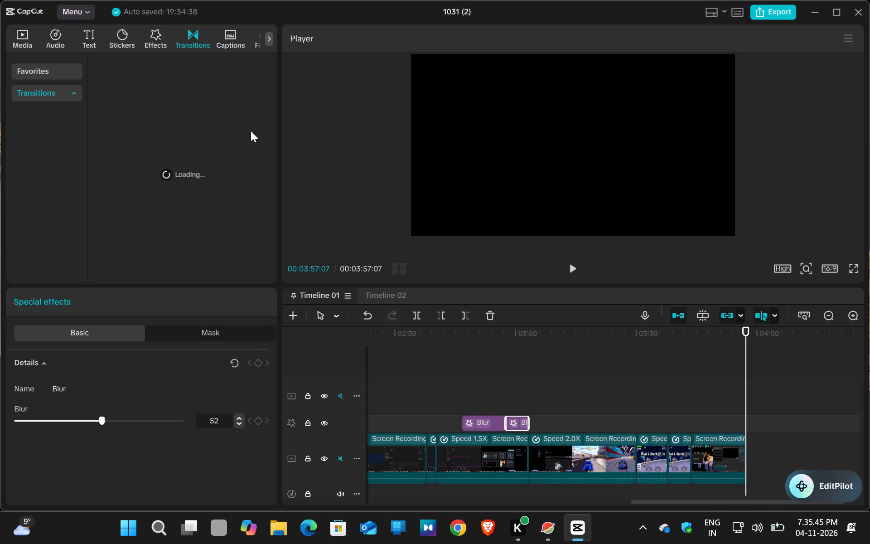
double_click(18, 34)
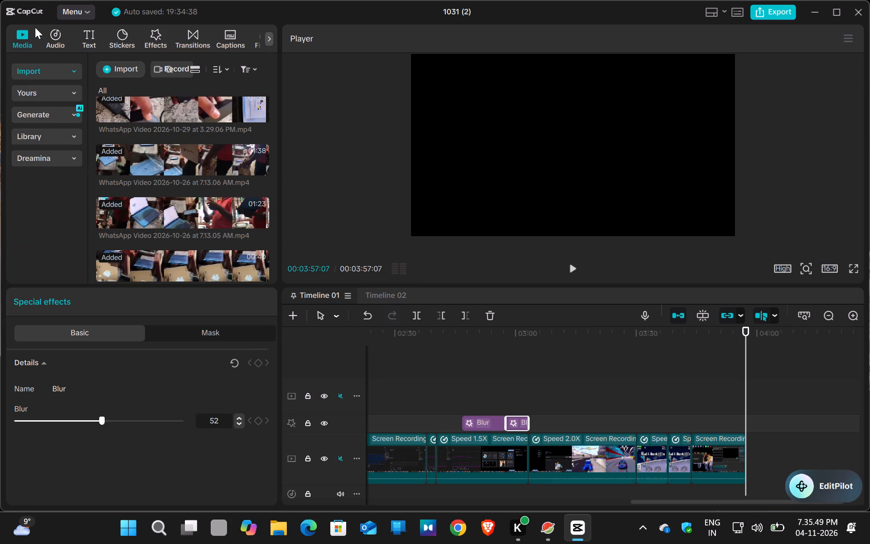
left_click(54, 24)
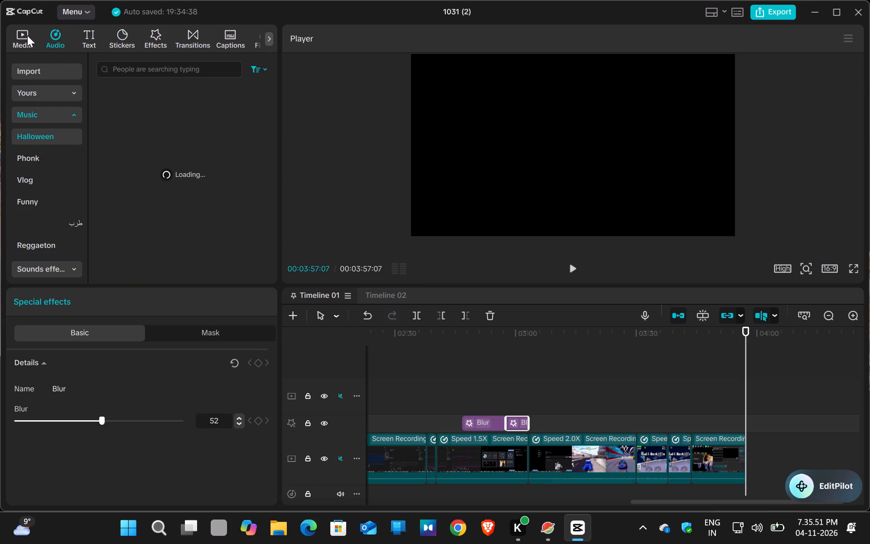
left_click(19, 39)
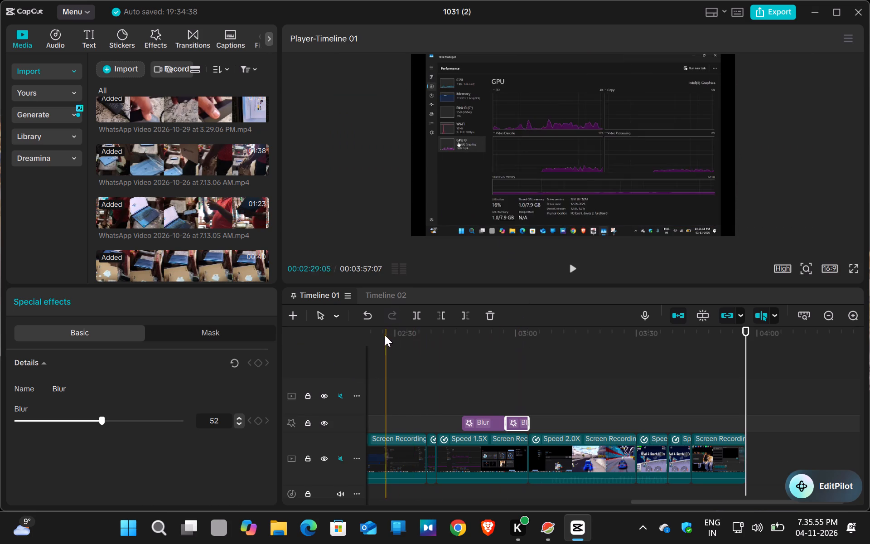
Return the playhead to 00:00:00:00 and look over the opening clips, effects and audio tracks of Timeline 01.
left_click_drag(387, 335, 383, 335)
left_click_drag(378, 335, 304, 328)
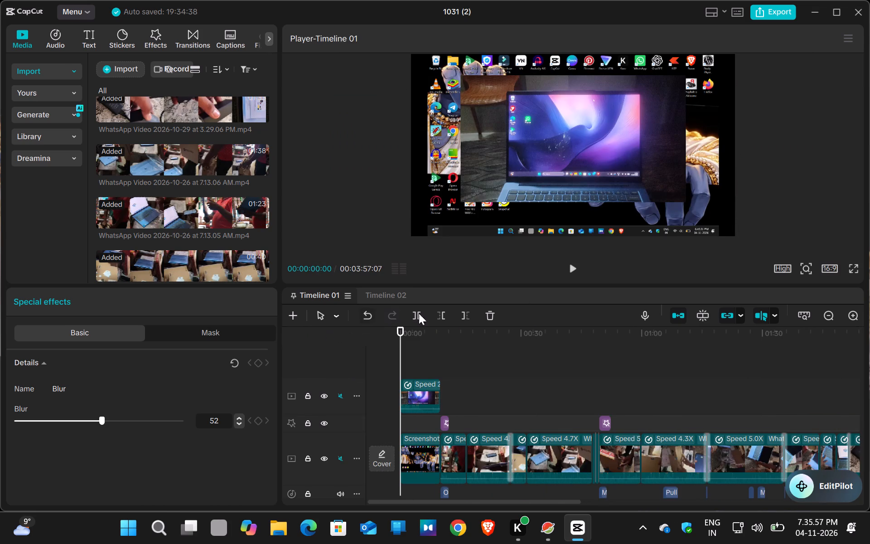
scroll(465, 403, "down", 5)
scroll(464, 402, "up", 2)
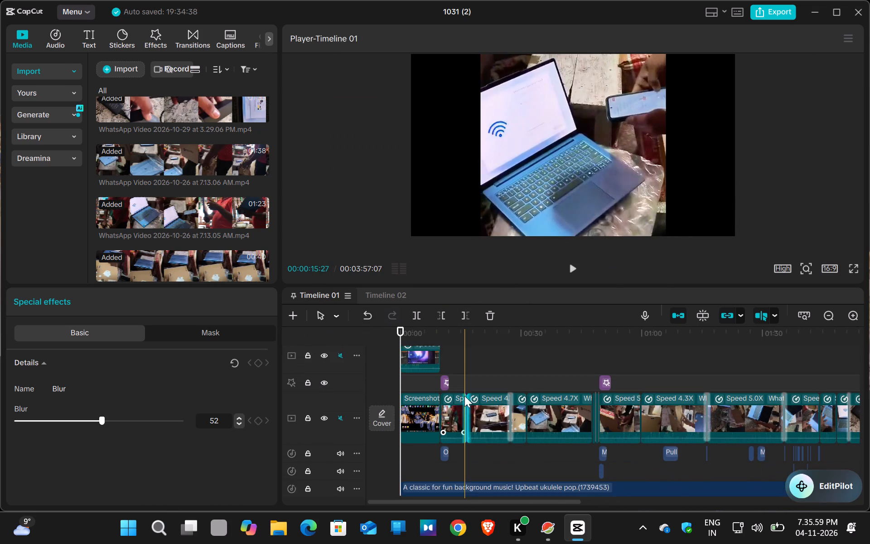
scroll(464, 396, "up", 3)
scroll(464, 393, "down", 6)
scroll(555, 434, "up", 6)
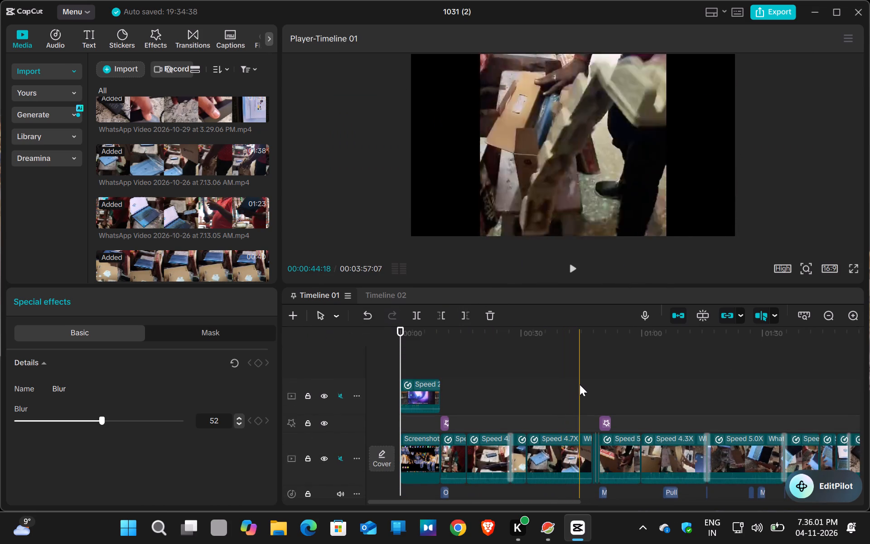
scroll(580, 384, "up", 11)
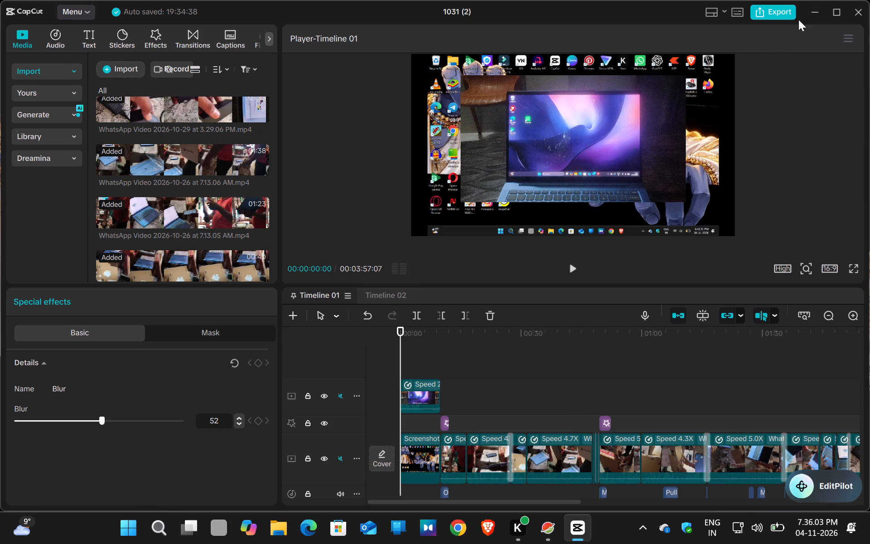
Minimize the CapCut window to get back to the desktop and the open PlanetVPN window.
left_click(813, 10)
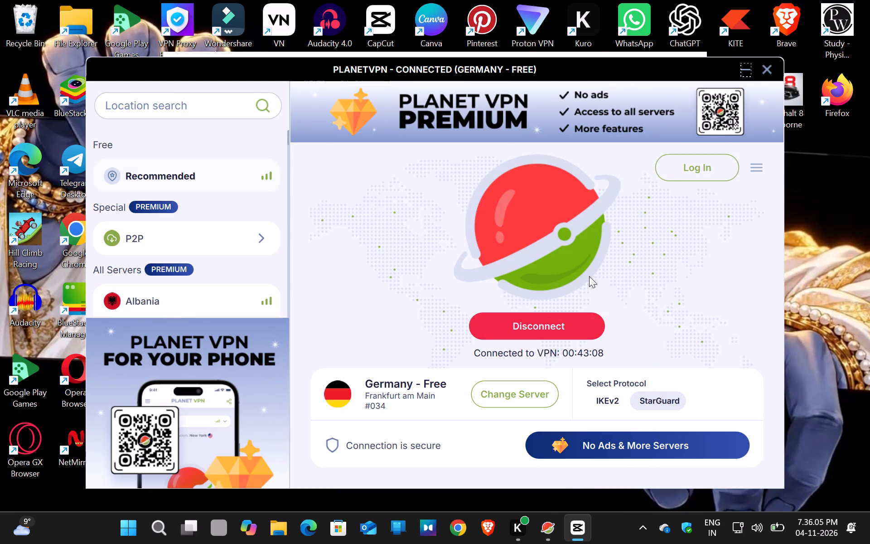